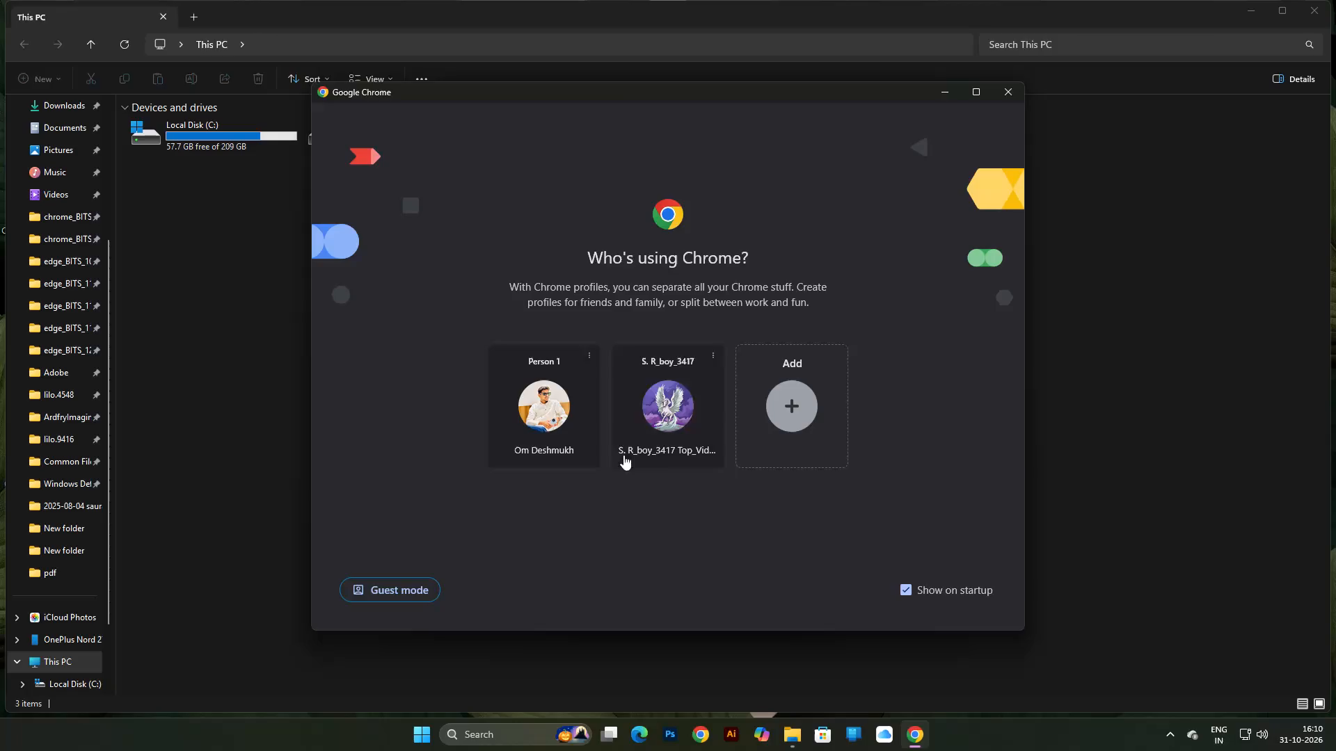
Open the browser with the Person 1 profile, maximize it, and load WhatsApp and YouTube in separate tabs.
{"action": "left_click", "coordinate": [511, 439]}
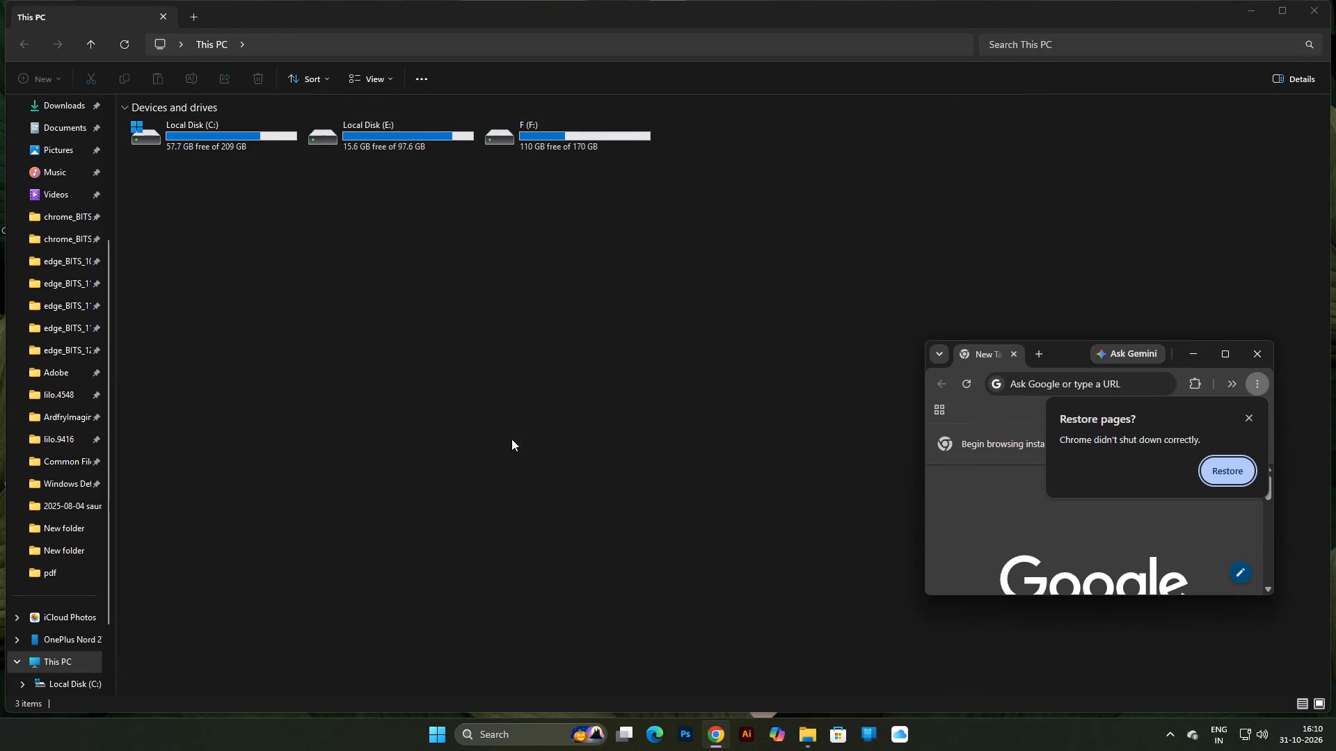
{"action": "left_click", "coordinate": [1216, 348]}
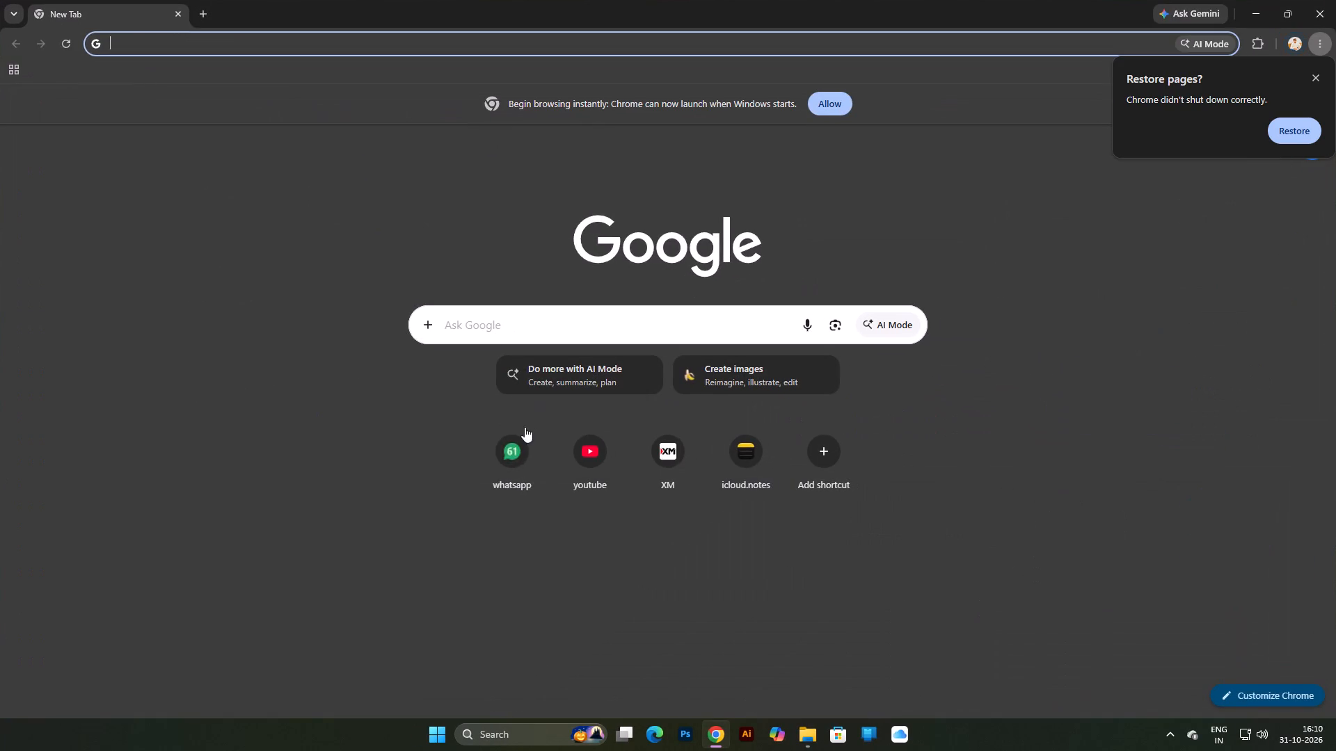
{"action": "left_click", "coordinate": [491, 440]}
{"action": "left_click", "coordinate": [210, 10]}
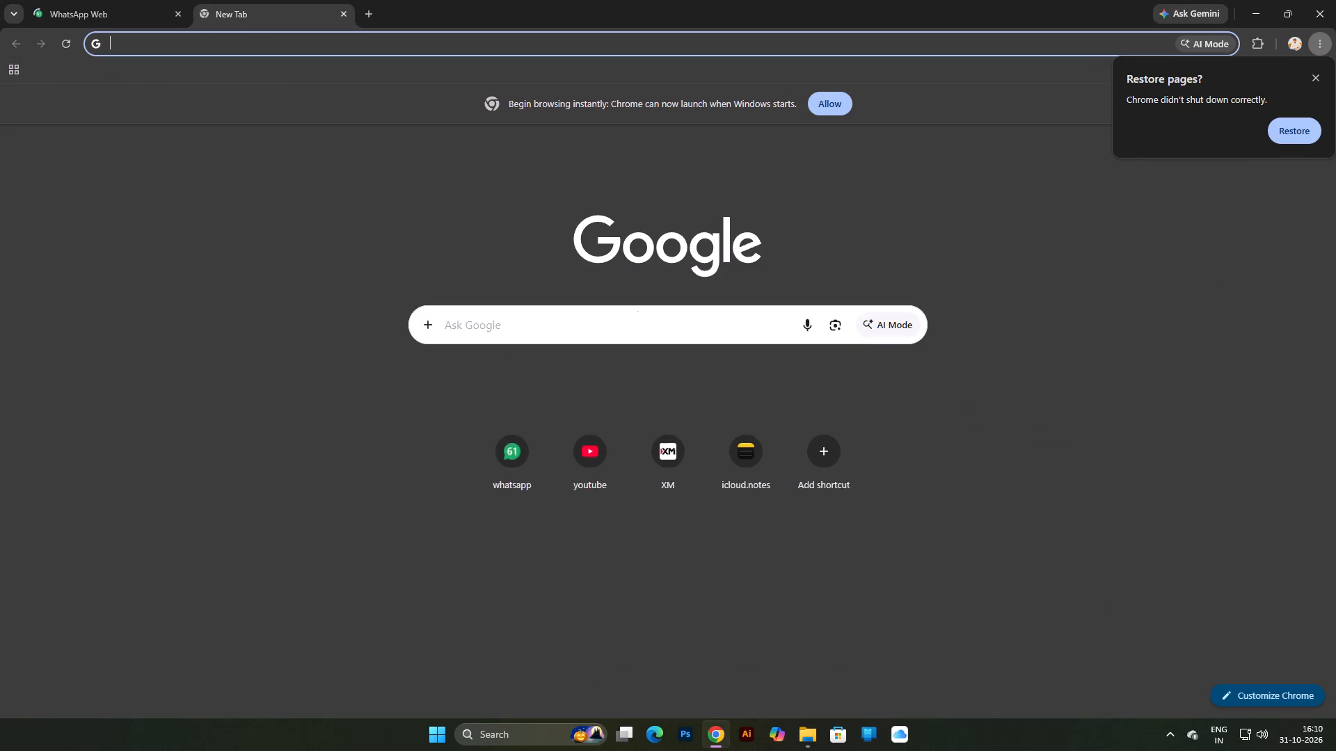
{"action": "left_click", "coordinate": [593, 477]}
Switch to File Explorer and open the F: drive.
{"action": "left_click", "coordinate": [799, 740]}
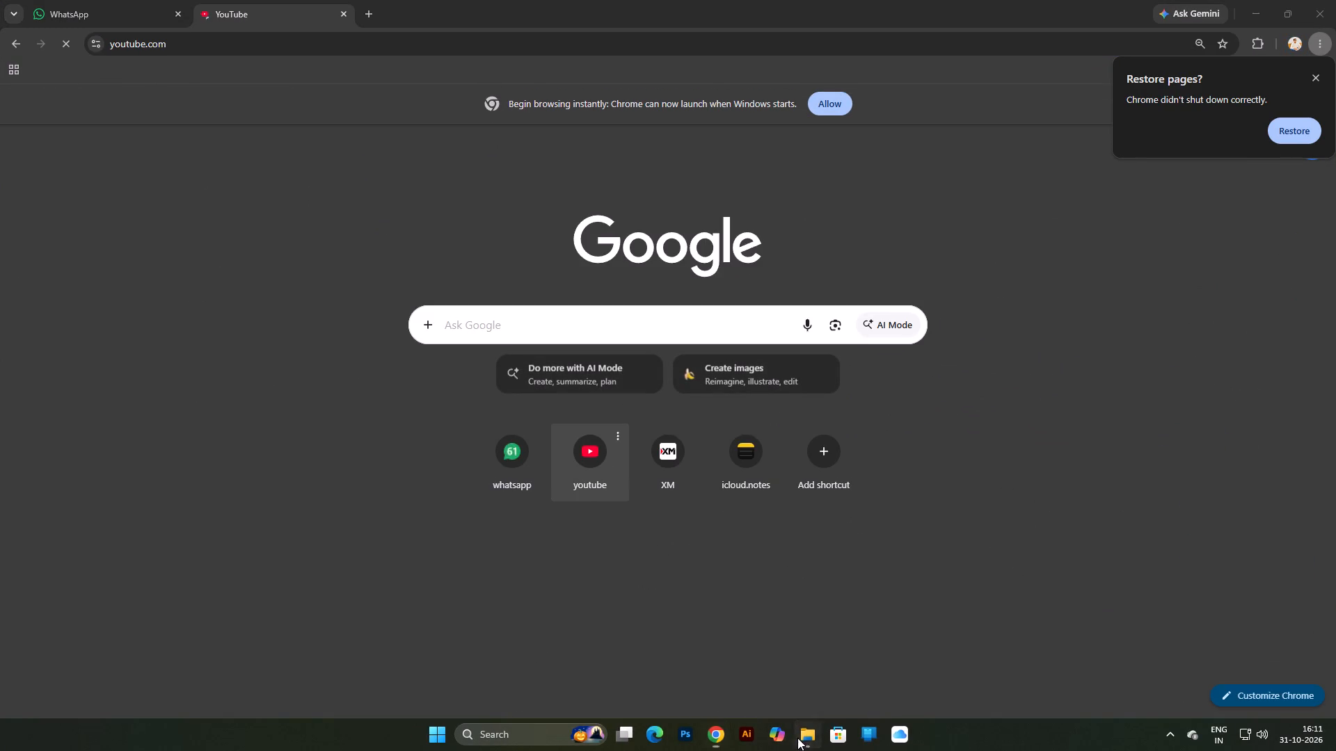
{"action": "left_click", "coordinate": [807, 732]}
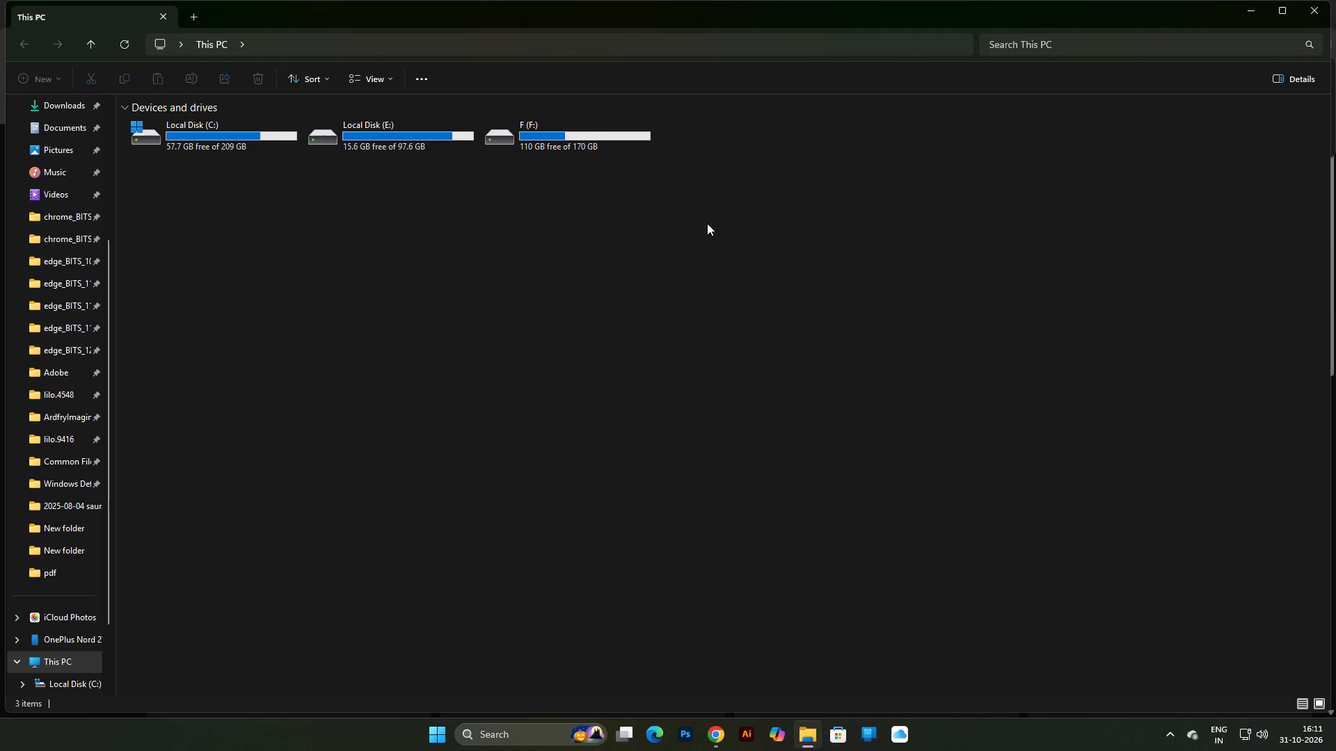
{"action": "double_click", "coordinate": [543, 139]}
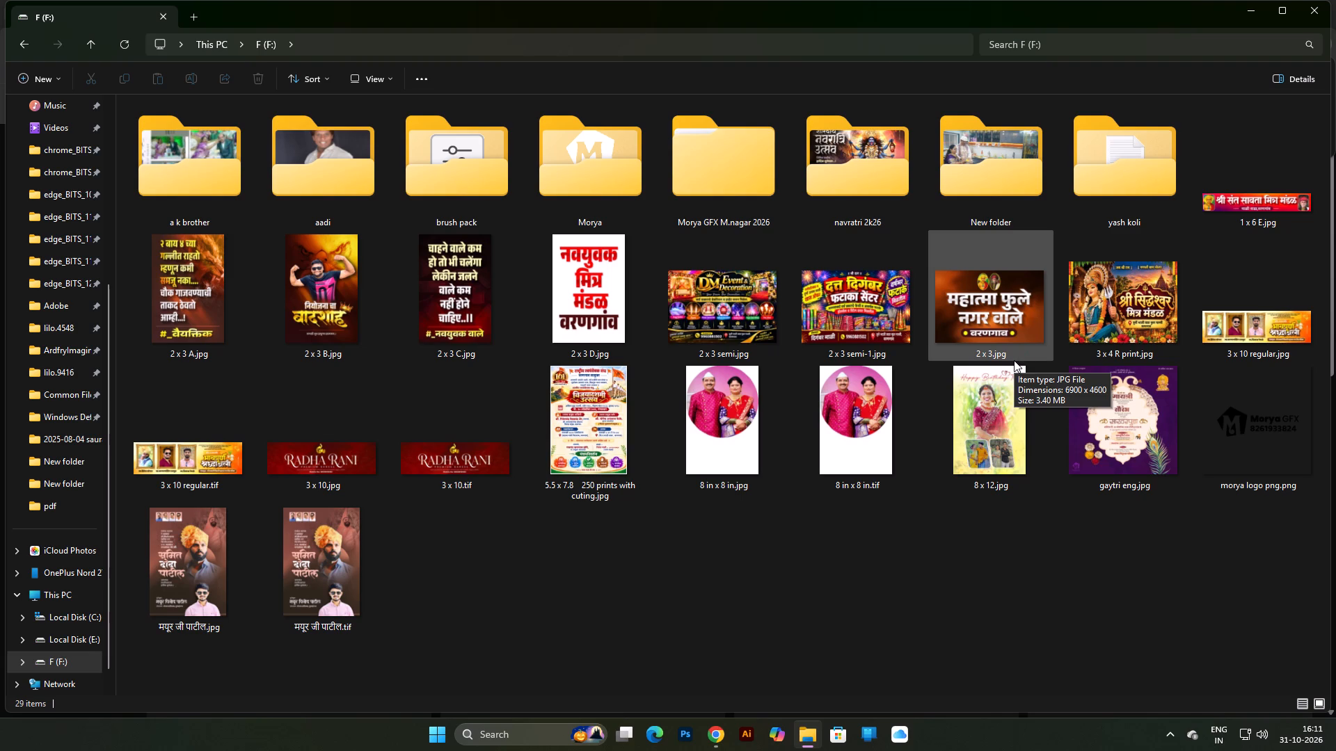
Launch Photoshop and dismiss the Creative Cloud repair prompt without repairing.
{"action": "left_click", "coordinate": [677, 738]}
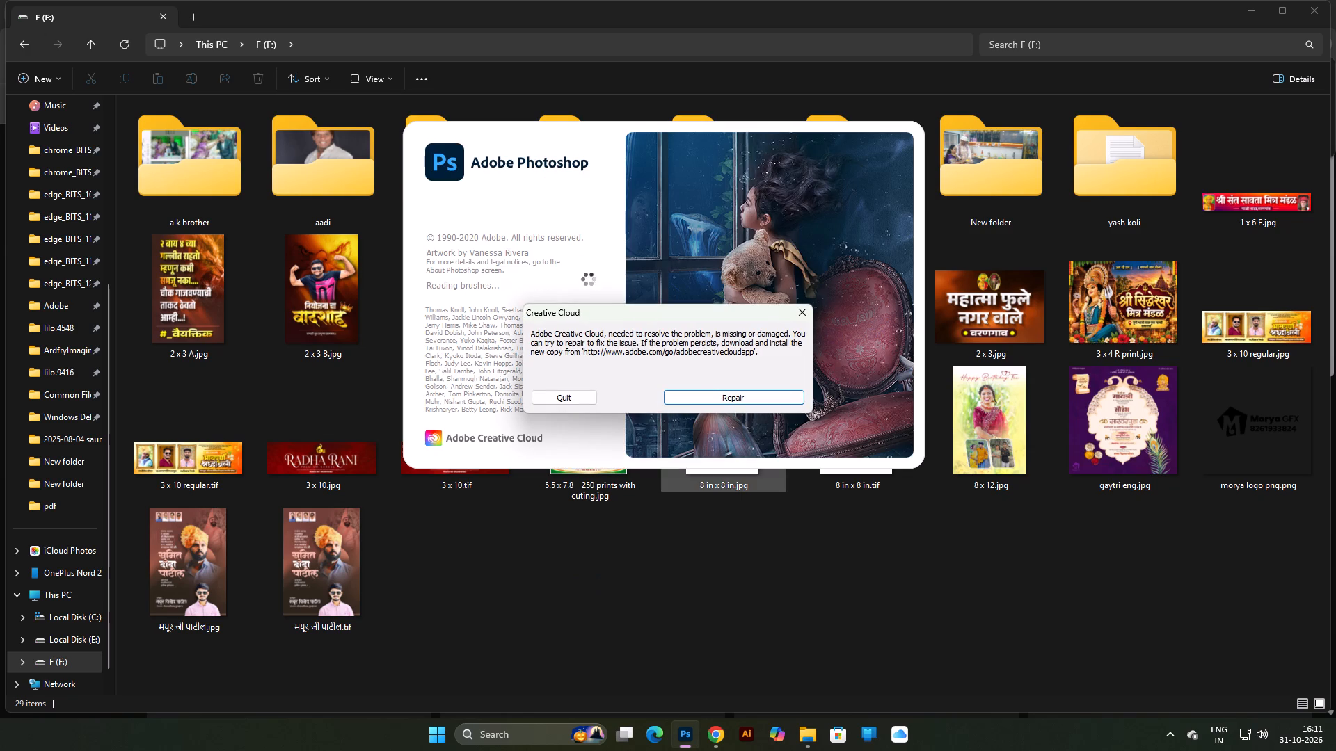
{"action": "left_click", "coordinate": [581, 394]}
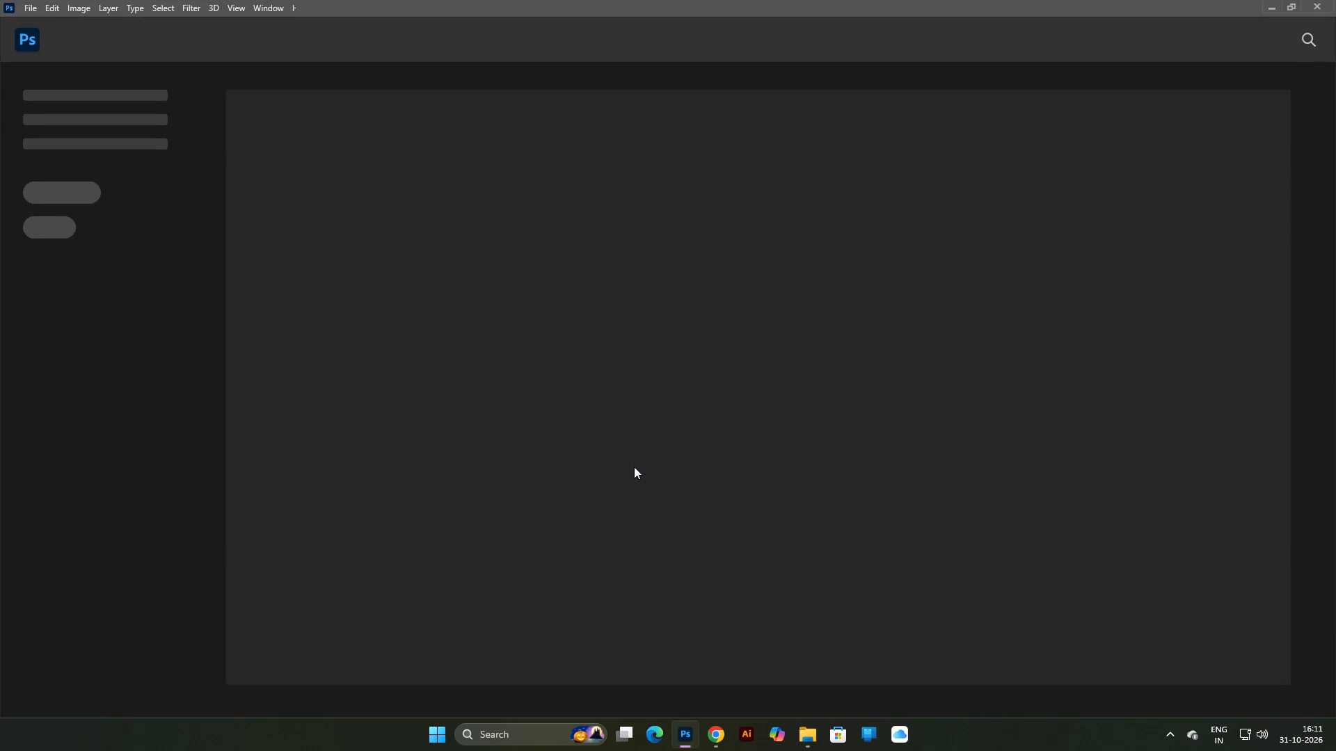
Create a new document 10 inches wide and 10 inches high at 400 pixels/inch in RGB Color.
{"action": "left_click", "coordinate": [77, 144]}
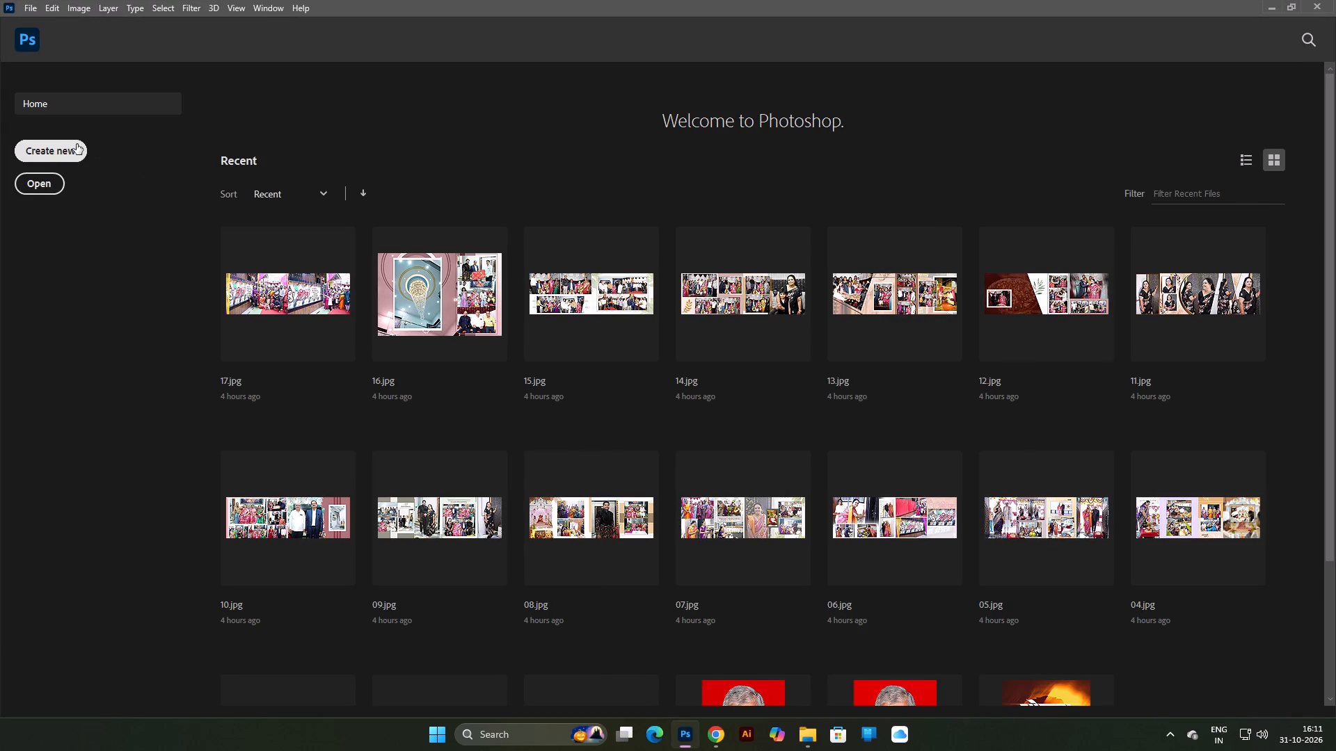
{"action": "double_click", "coordinate": [1051, 182]}
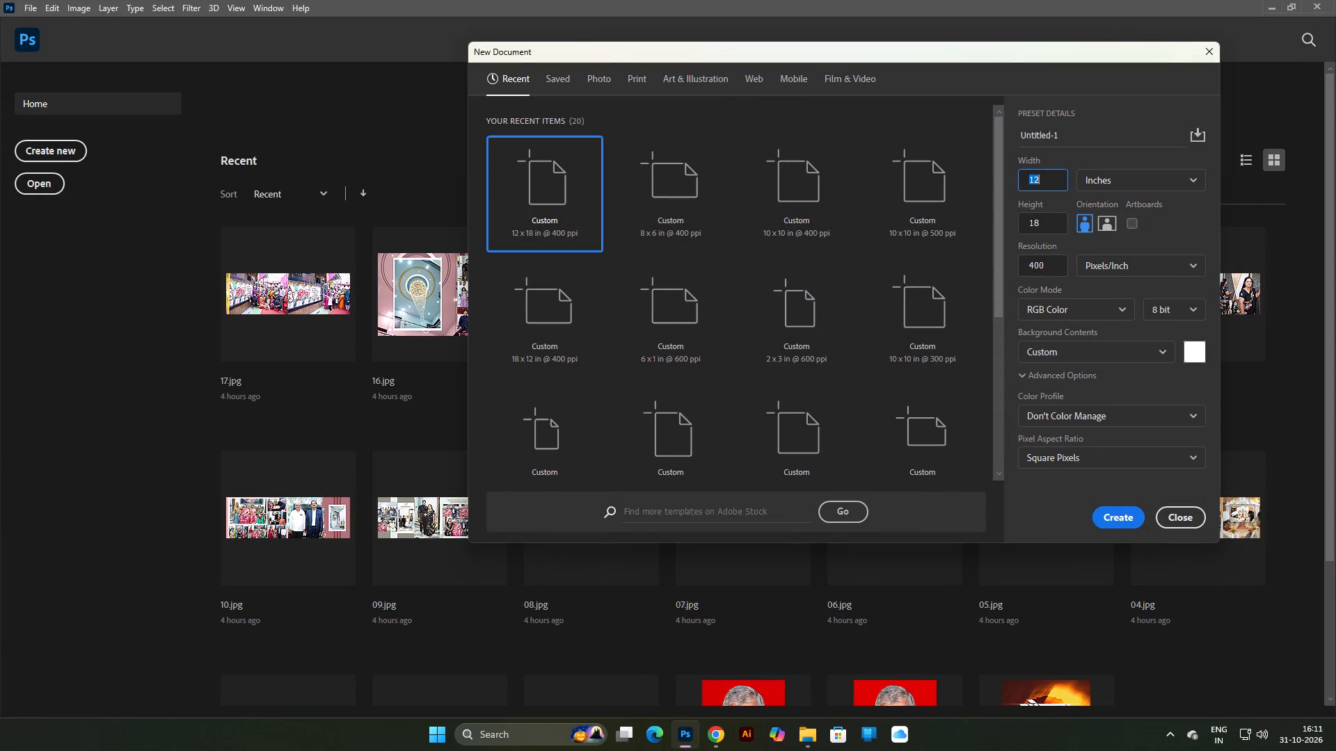
{"action": "key", "text": "1"}
{"action": "double_click", "coordinate": [1046, 183]}
{"action": "key", "text": "1"}
{"action": "key", "text": "0"}
{"action": "key", "text": "BackSpace"}
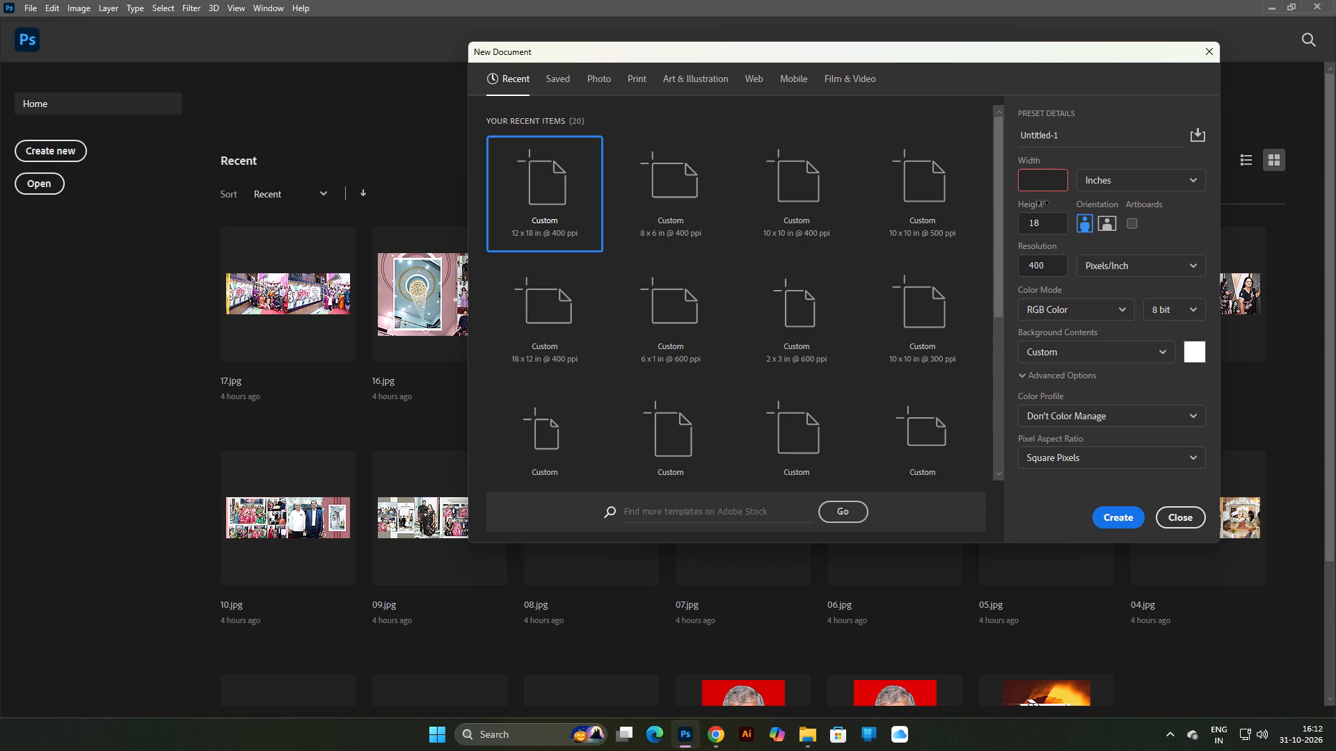
{"action": "type", "text": "10"}
{"action": "double_click", "coordinate": [1041, 222]}
{"action": "type", "text": "10"}
{"action": "left_click", "coordinate": [1132, 515]}
{"action": "scroll", "coordinate": [630, 282], "scroll_direction": "down", "scroll_amount": 4}
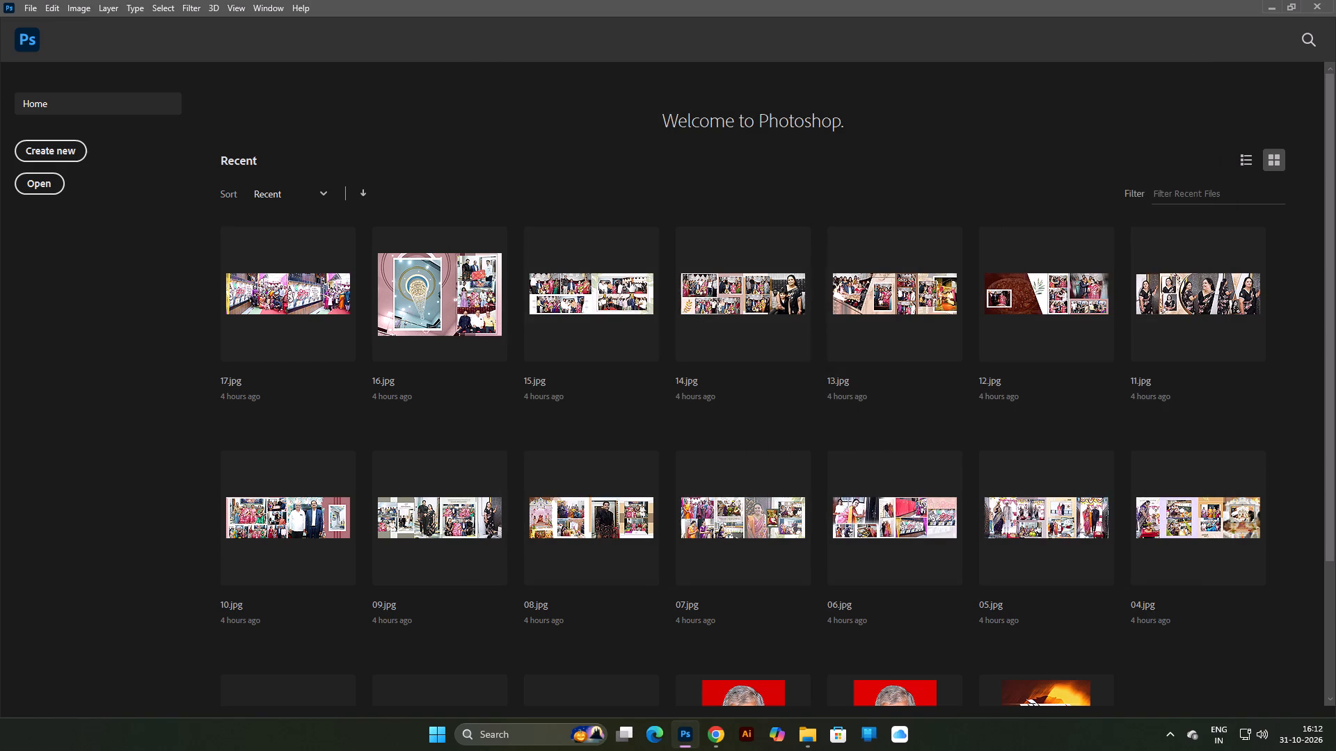
{"action": "scroll", "coordinate": [621, 278], "scroll_direction": "up", "scroll_amount": 4}
{"action": "scroll", "coordinate": [516, 307], "scroll_direction": "down", "scroll_amount": 2}
{"action": "scroll", "coordinate": [517, 315], "scroll_direction": "up", "scroll_amount": 1}
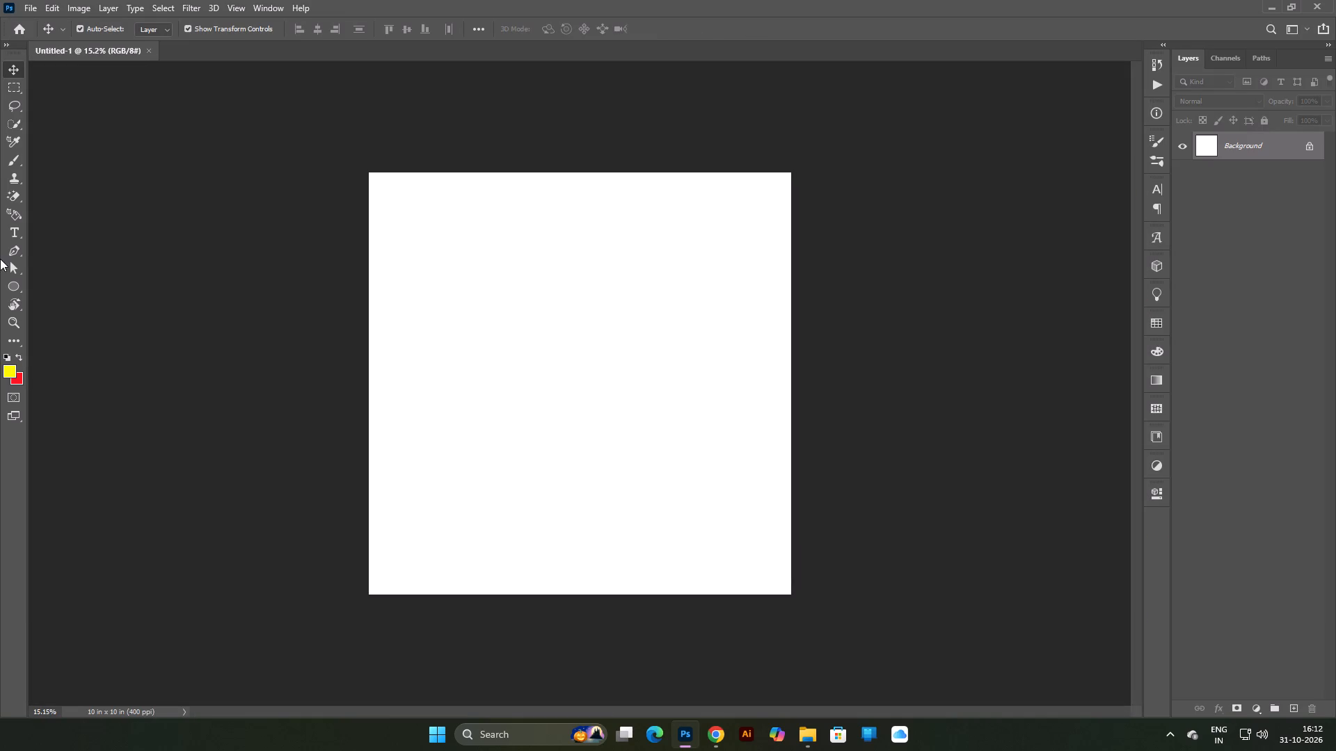
Start a horizontal text layer near the canvas centre and set its text colour to black (000000).
{"action": "left_click", "coordinate": [10, 231]}
{"action": "scroll", "coordinate": [568, 360], "scroll_direction": "down", "scroll_amount": 5}
{"action": "scroll", "coordinate": [547, 358], "scroll_direction": "up", "scroll_amount": 9}
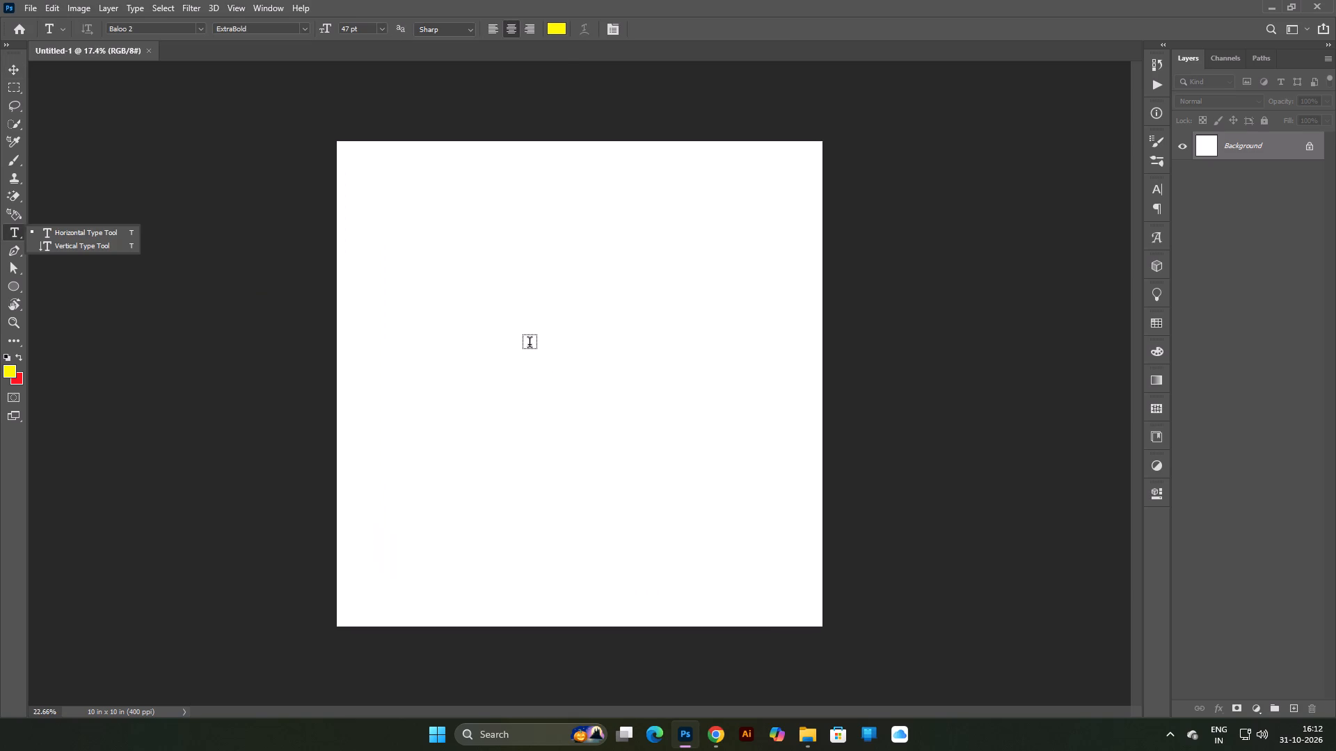
{"action": "left_click", "coordinate": [542, 349]}
{"action": "left_click", "coordinate": [558, 26]}
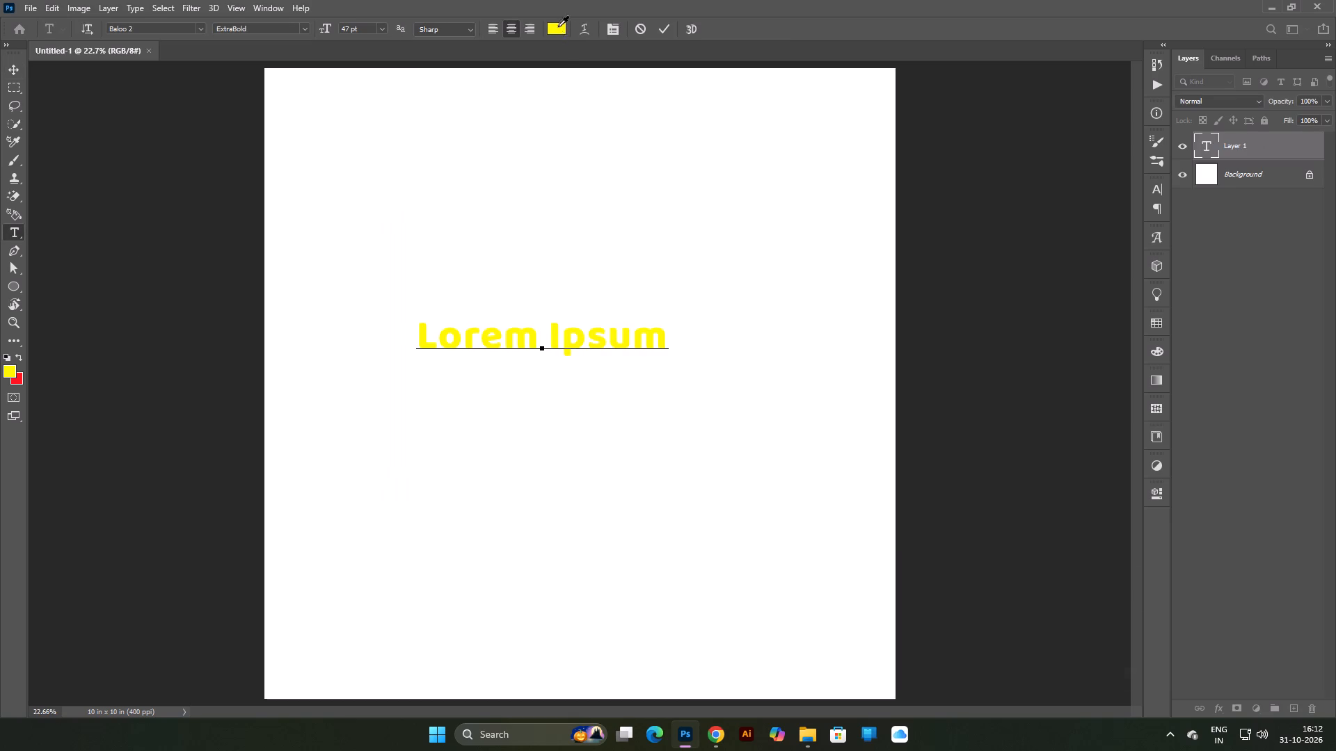
{"action": "left_click_drag", "start_coordinate": [937, 562], "coordinate": [808, 659]}
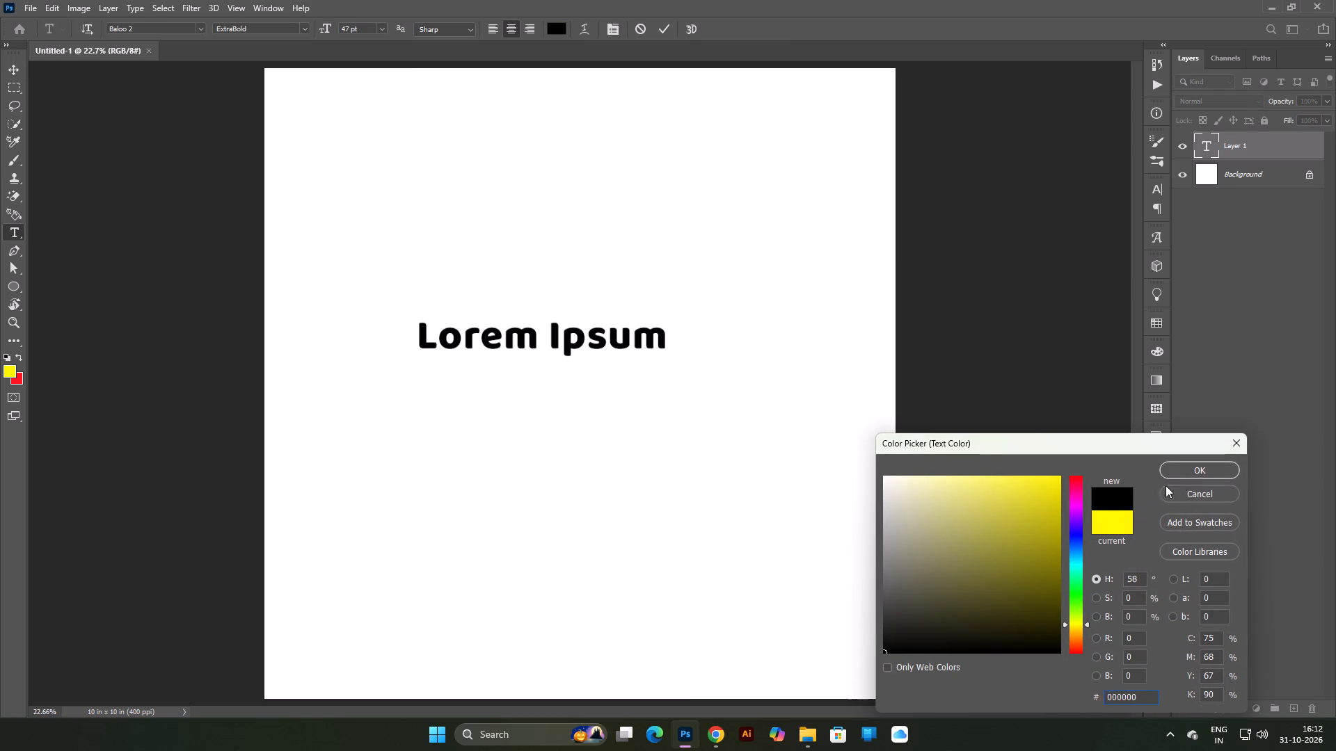
{"action": "left_click", "coordinate": [1184, 474]}
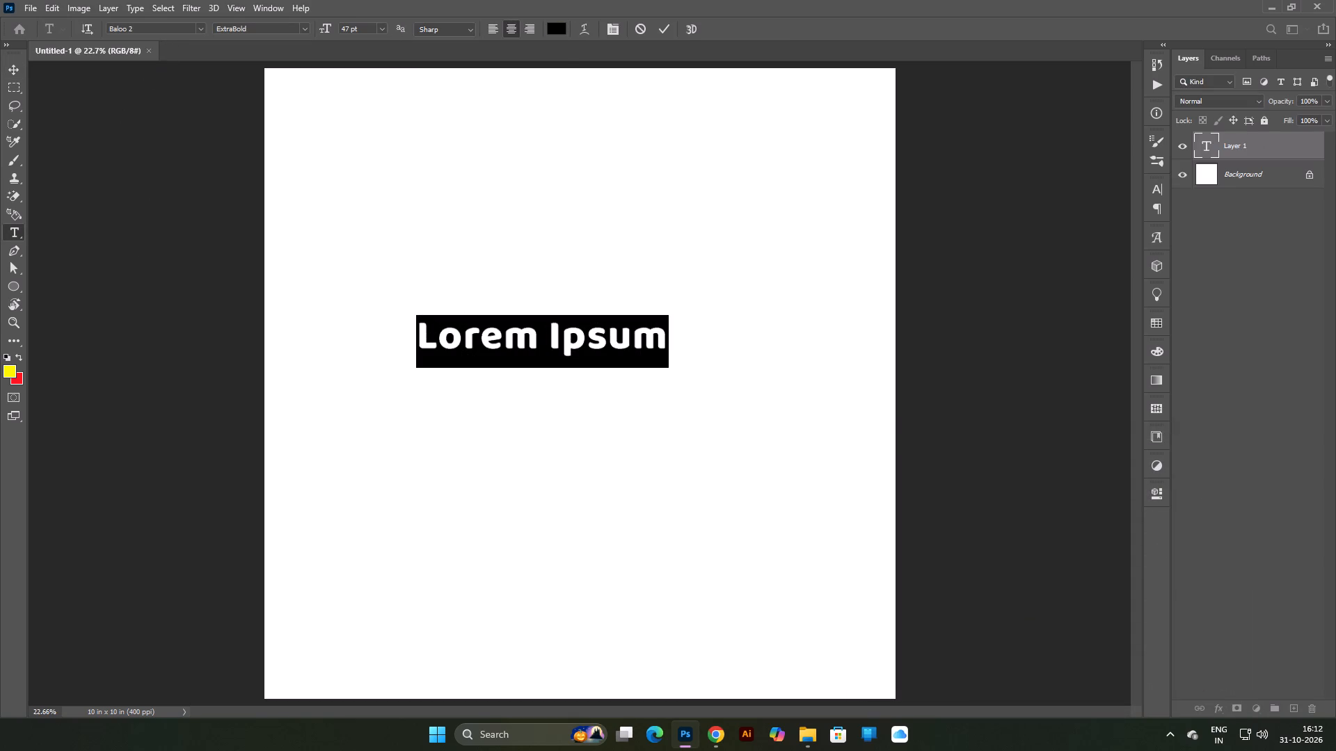
Set the text layer's font to Infinity-02 and enter the word समर्थ.
{"action": "left_click", "coordinate": [170, 28]}
{"action": "type", "text": "inf"}
{"action": "left_click", "coordinate": [317, 67]}
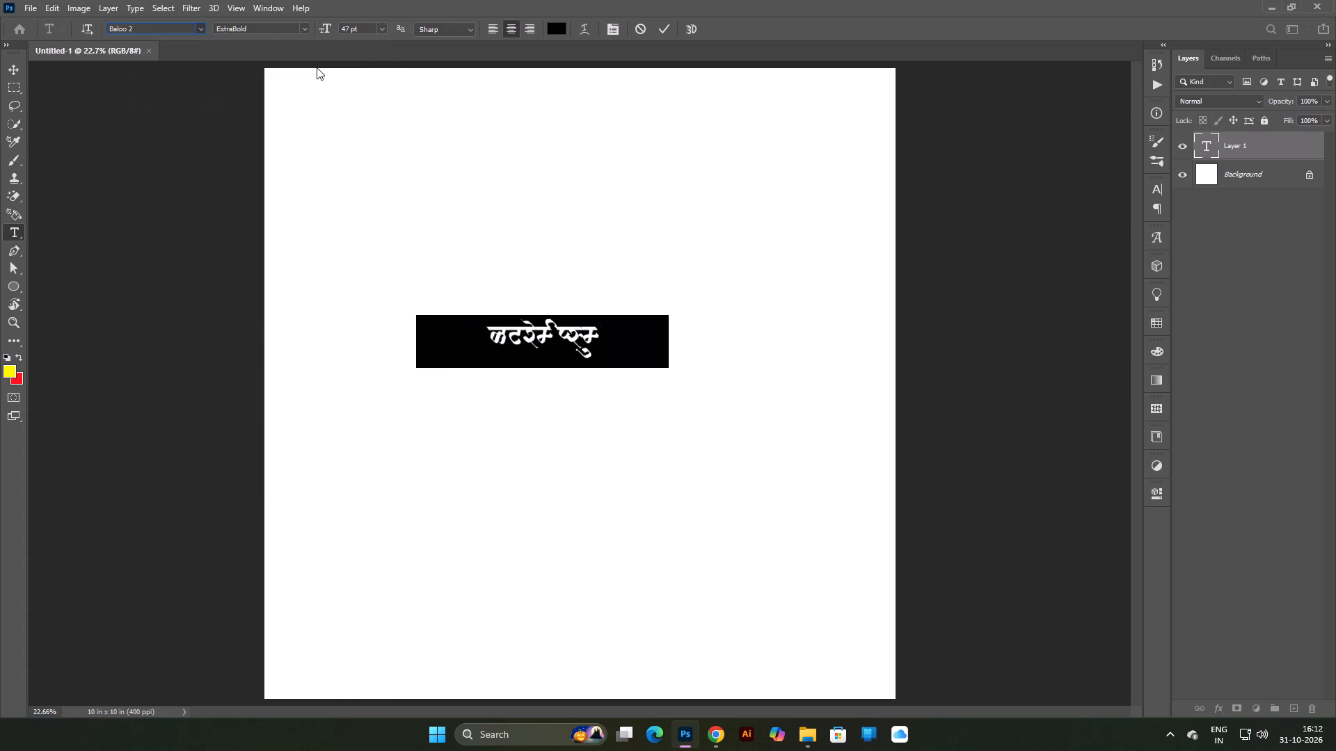
{"action": "type", "text": "sa"}
{"action": "type", "text": "ma"}
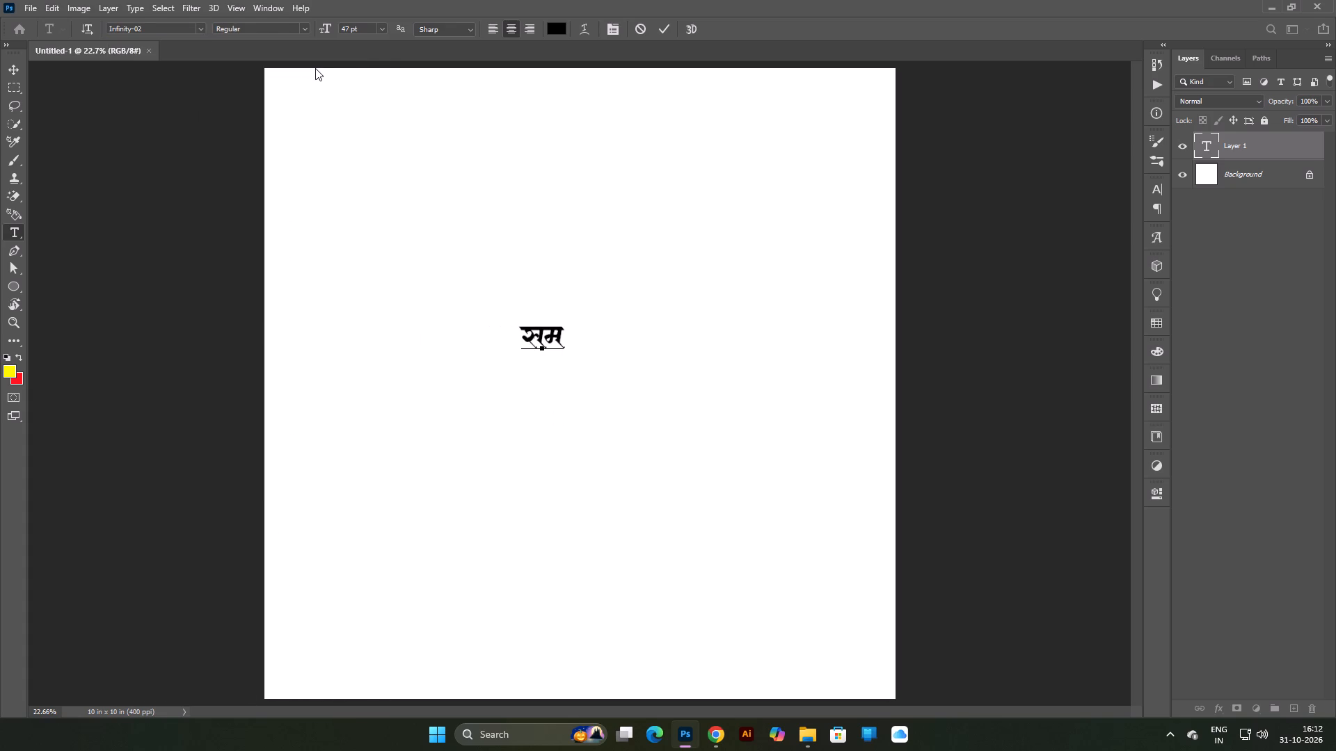
{"action": "key", "text": "shift+t"}
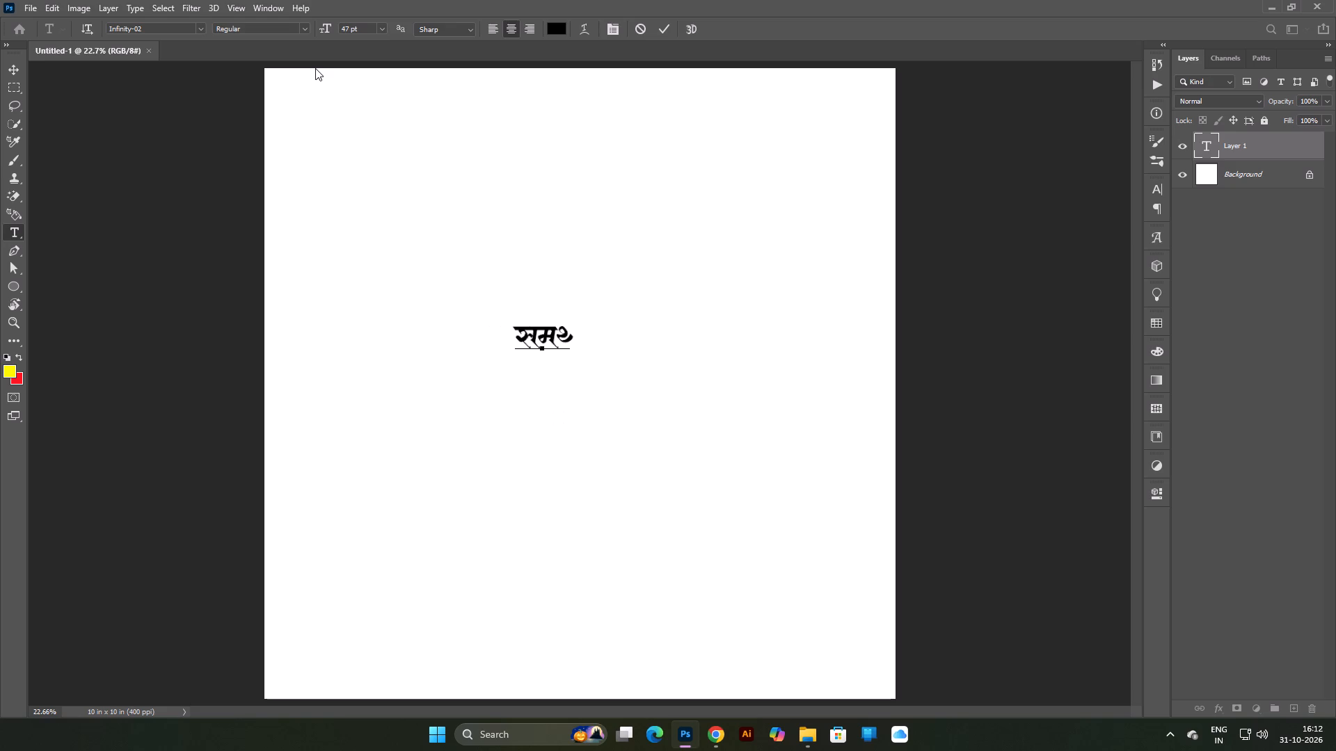
{"action": "key", "text": "a"}
{"action": "key", "text": "shift+exclam"}
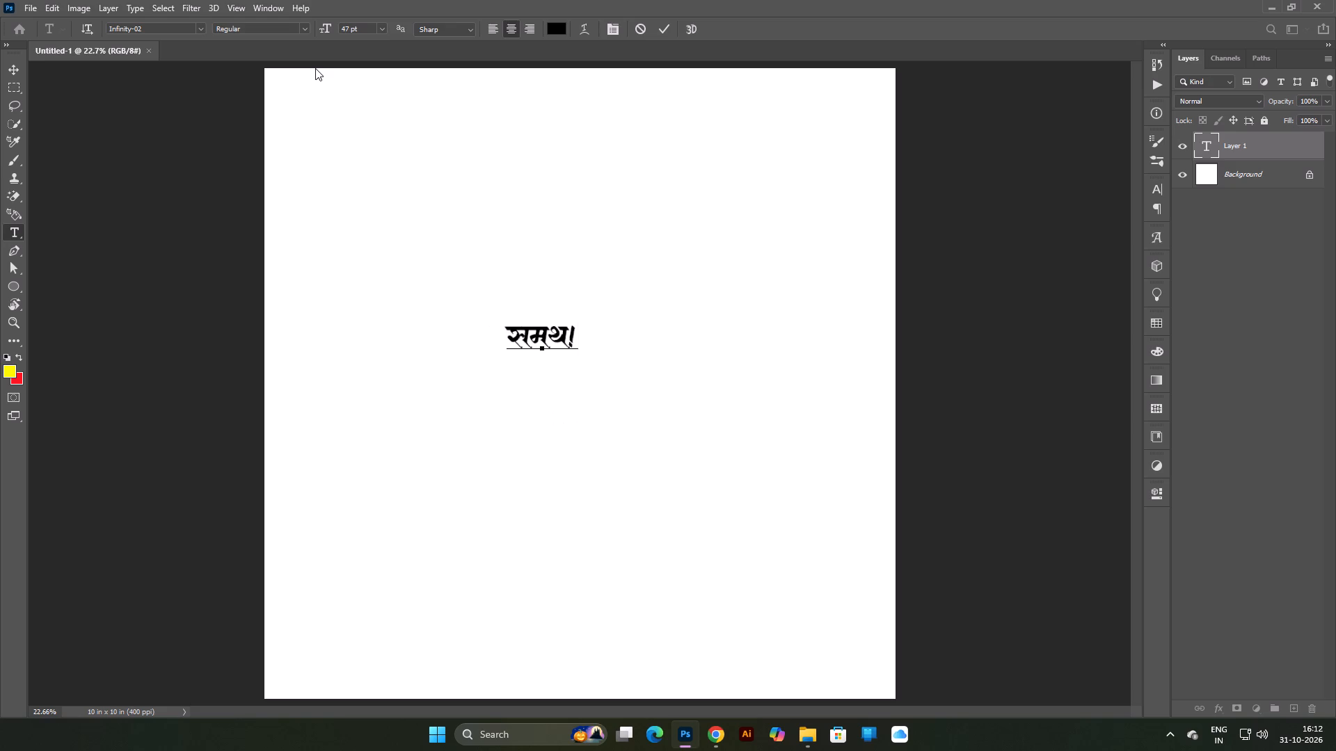
{"action": "key", "text": "BackSpace"}
{"action": "key", "text": "shift+q"}
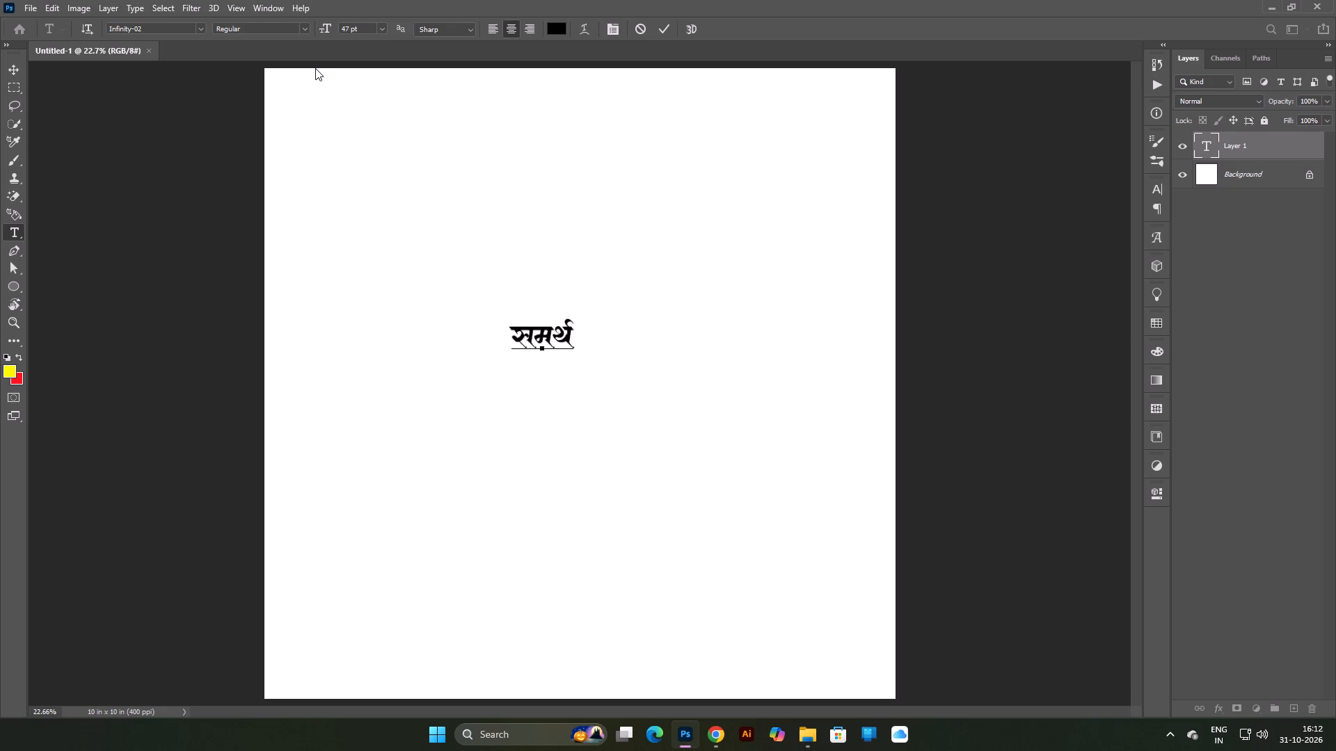
Select the whole word समर्थ, enlarge it to 130 pt and move it nearer the canvas centre.
{"action": "scroll", "coordinate": [281, 180], "scroll_direction": "down", "scroll_amount": 5}
{"action": "triple_click", "coordinate": [547, 356]}
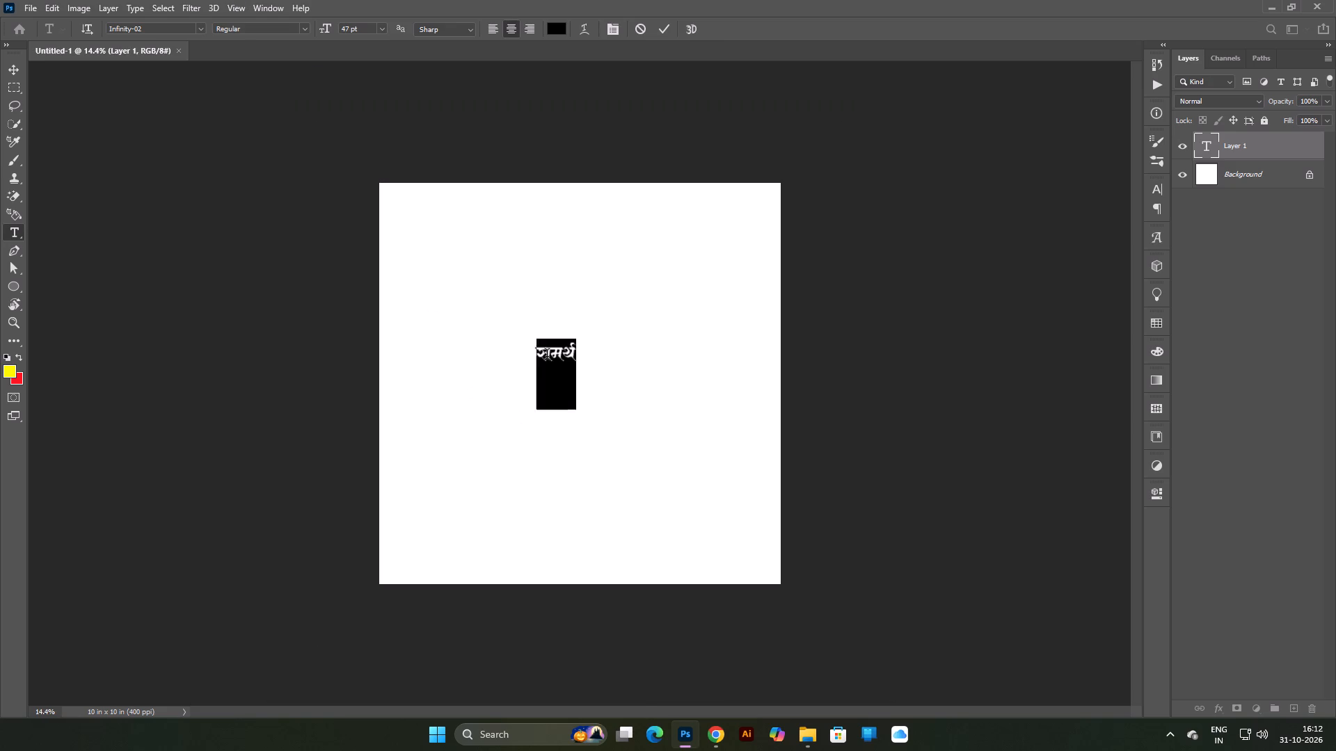
{"action": "left_click_drag", "start_coordinate": [323, 24], "coordinate": [381, 49]}
{"action": "left_click_drag", "start_coordinate": [652, 387], "coordinate": [679, 390]}
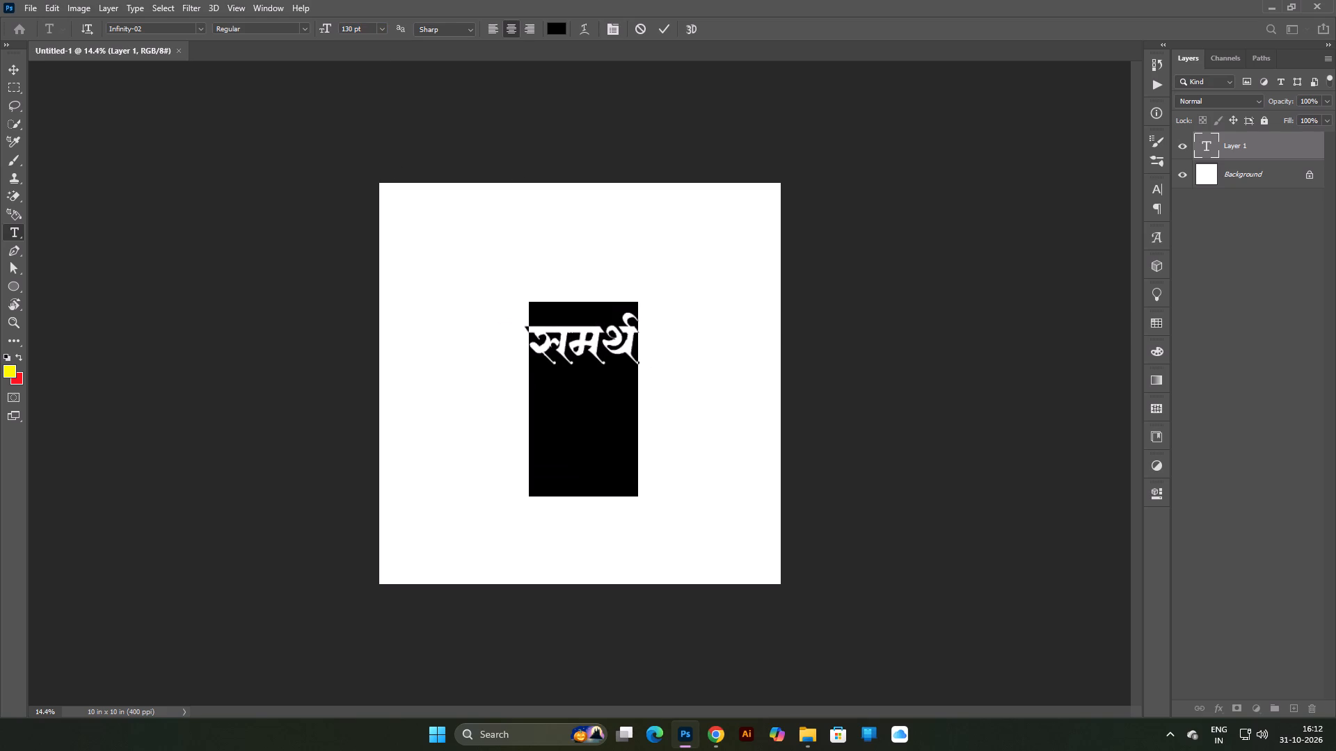
Search the fonts for "inf" and preview the word समर्थ in the Infinity fonts from Infinity - 24 to Infinity-13.
{"action": "left_click", "coordinate": [184, 31]}
{"action": "type", "text": "inf"}
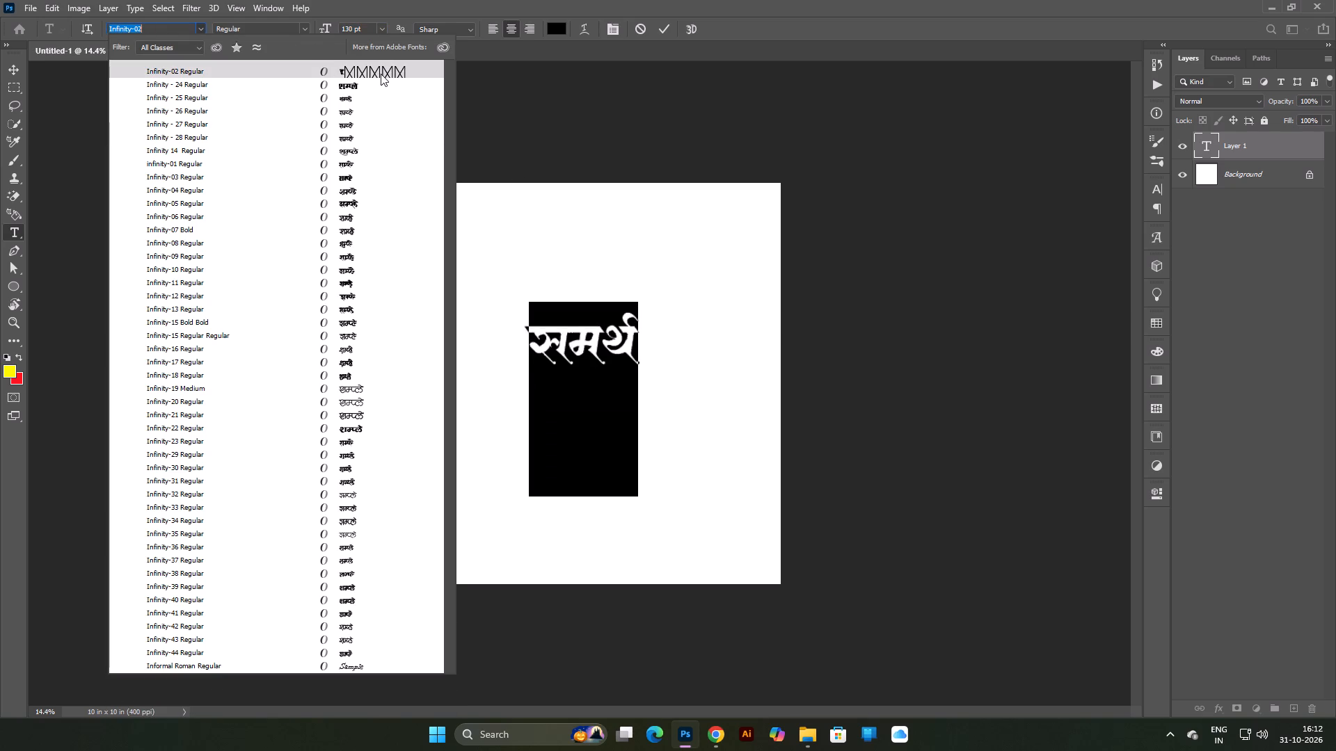
{"action": "key", "text": "Down"}
{"action": "key", "text": "Down"}
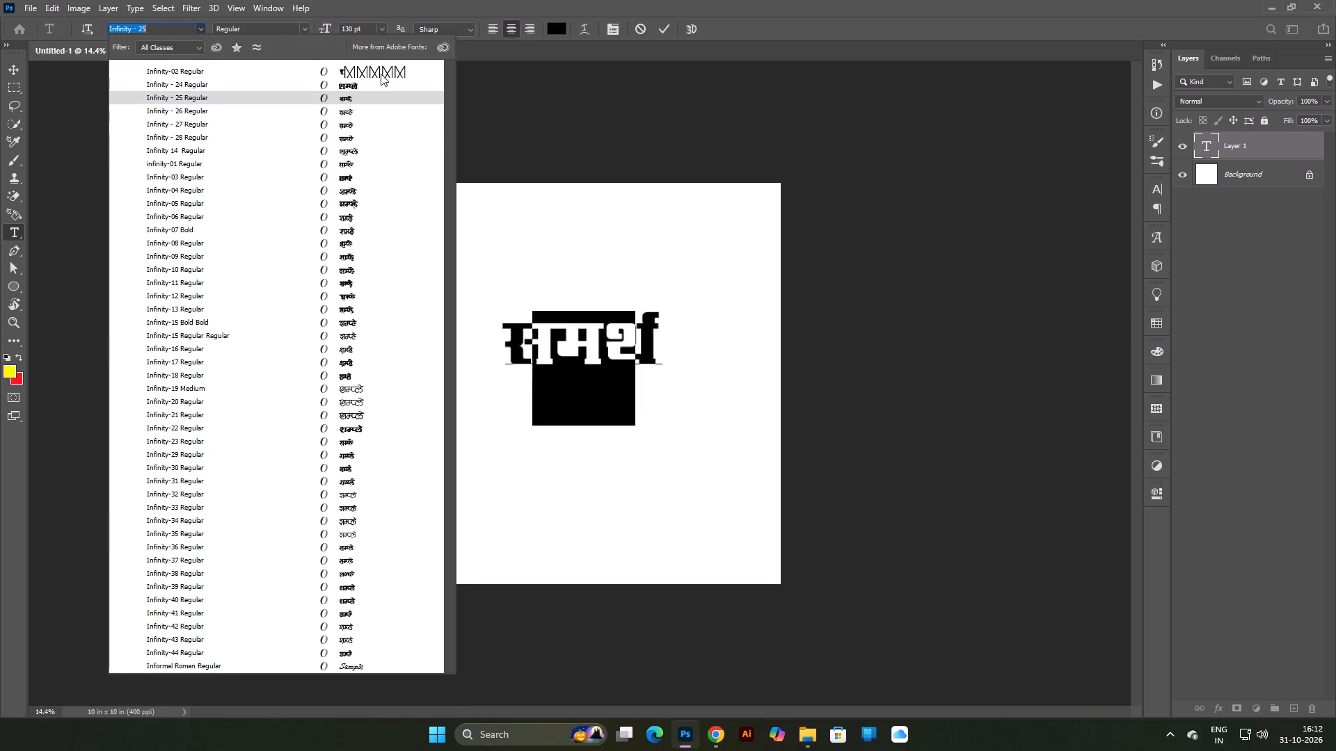
{"action": "key", "text": "Down"}
{"action": "key", "text": "Down"}
{"action": "key", "text": "Down"}
{"action": "key", "text": "Down"}
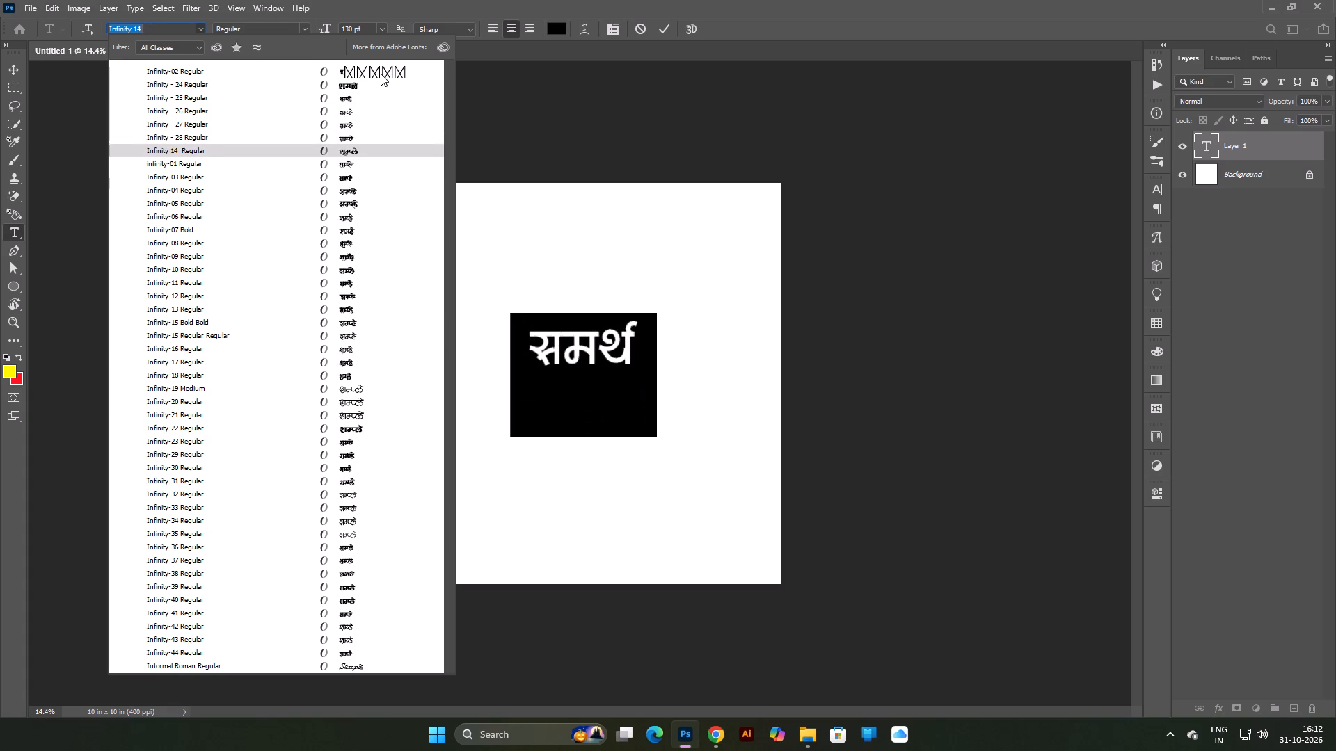
{"action": "key", "text": "Down"}
{"action": "key", "text": "Down"}
{"action": "key", "text": "Up"}
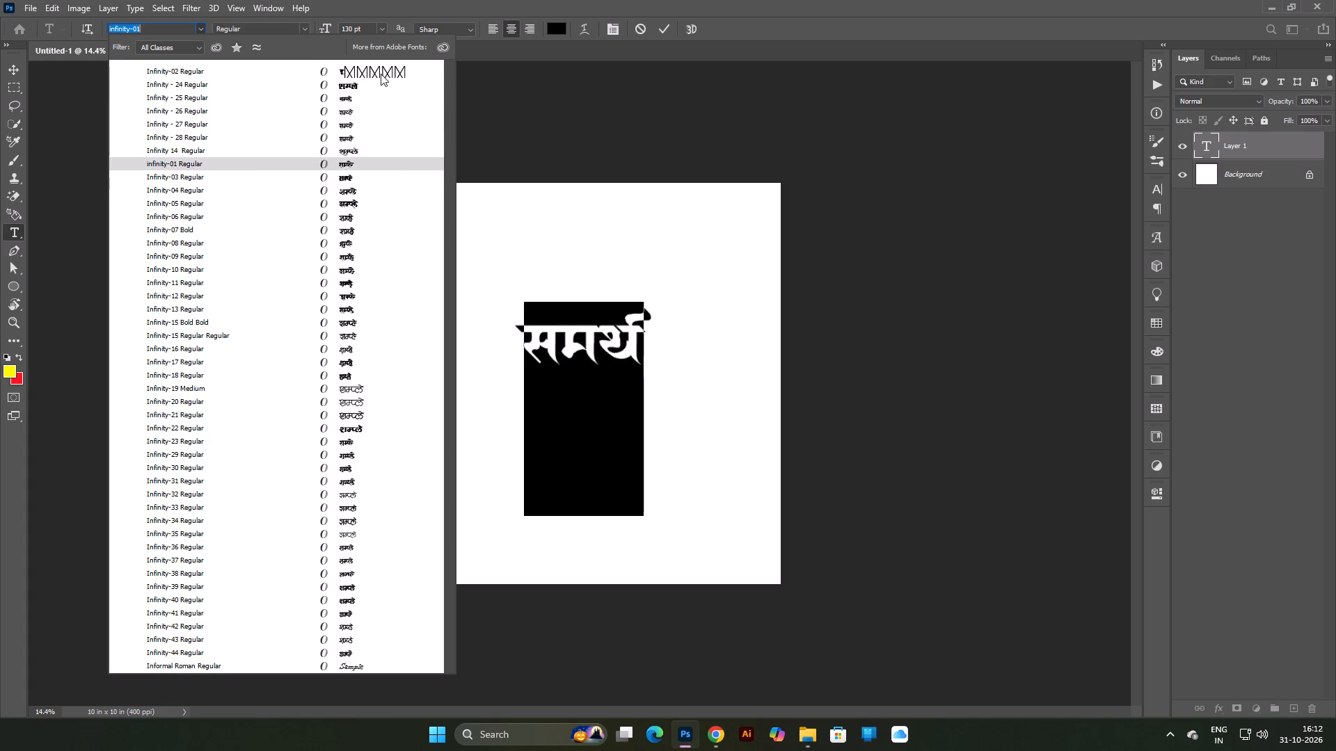
{"action": "key", "text": "Down"}
{"action": "key", "text": "Down"}
{"action": "key", "text": "Down"}
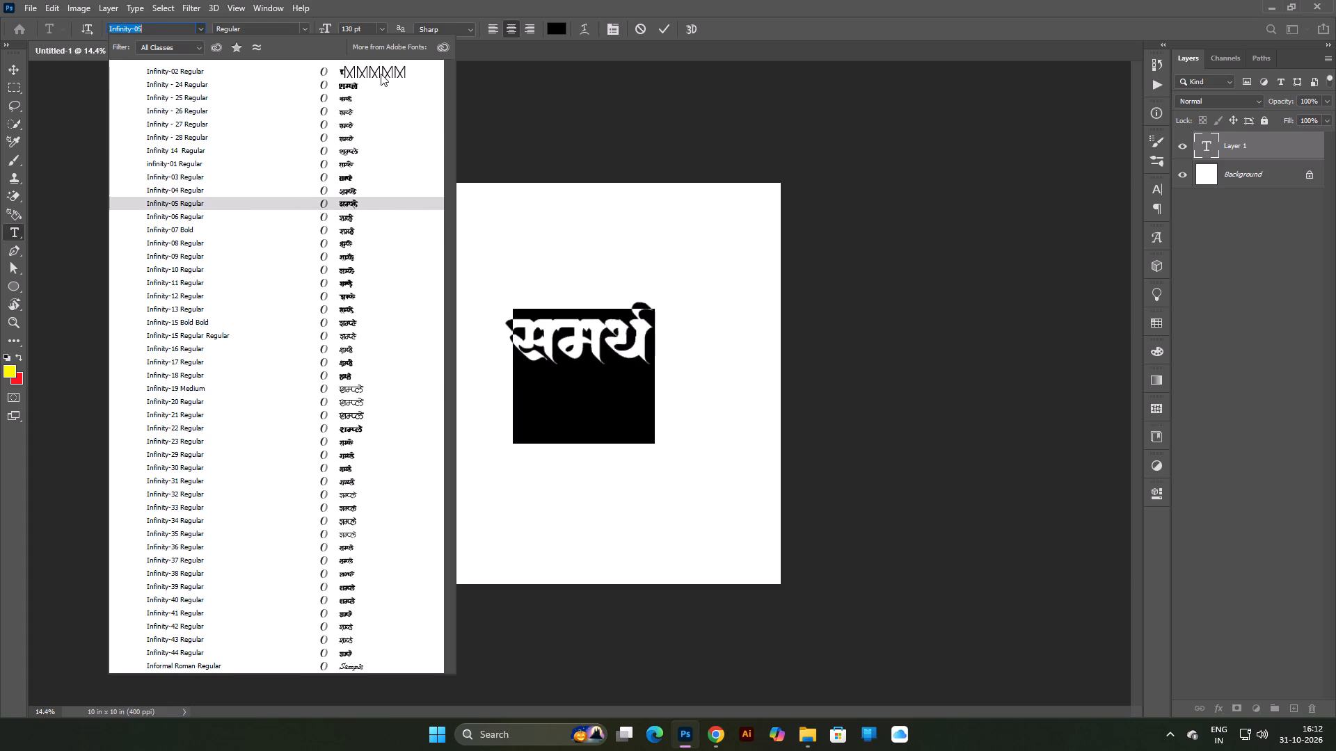
{"action": "key", "text": "Up"}
{"action": "key", "text": "Down"}
{"action": "key", "text": "Down"}
{"action": "key", "text": "Down"}
{"action": "key", "text": "Down"}
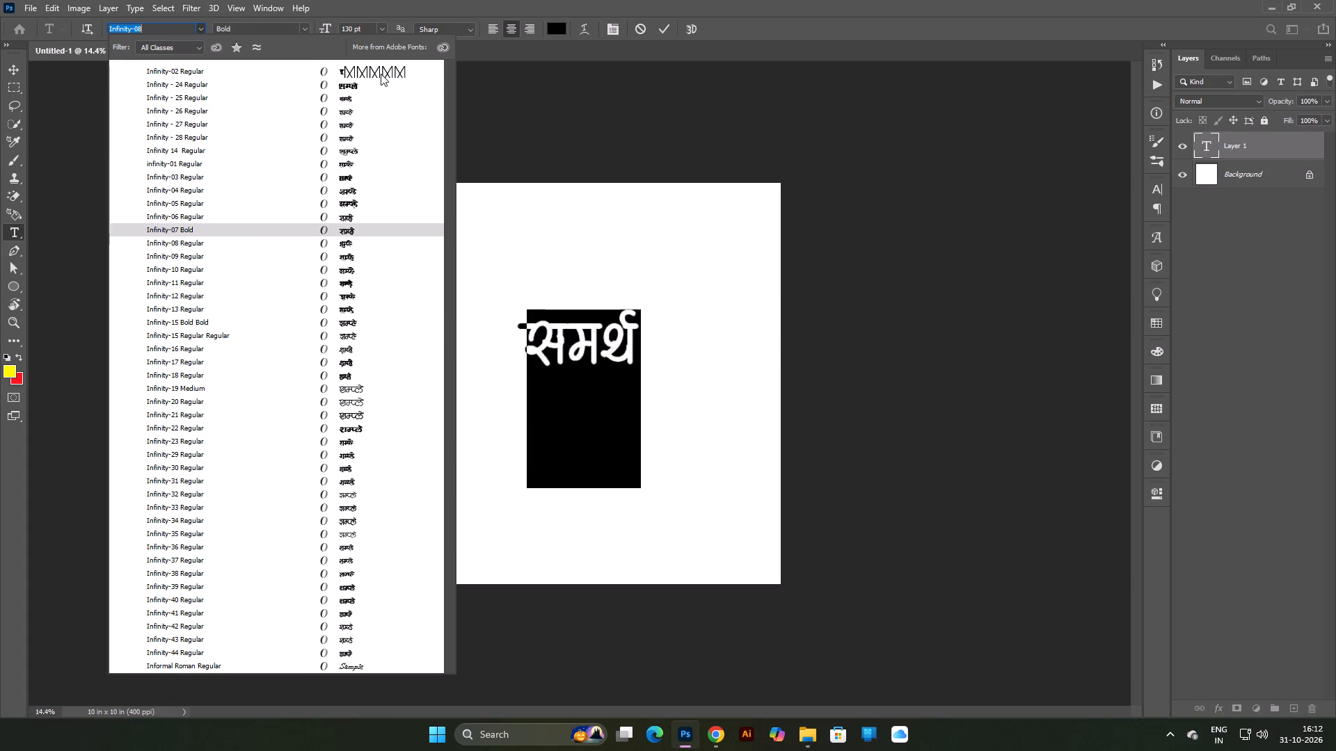
{"action": "key", "text": "Down"}
{"action": "key", "text": "Down"}
{"action": "key", "text": "Up"}
{"action": "key", "text": "Up"}
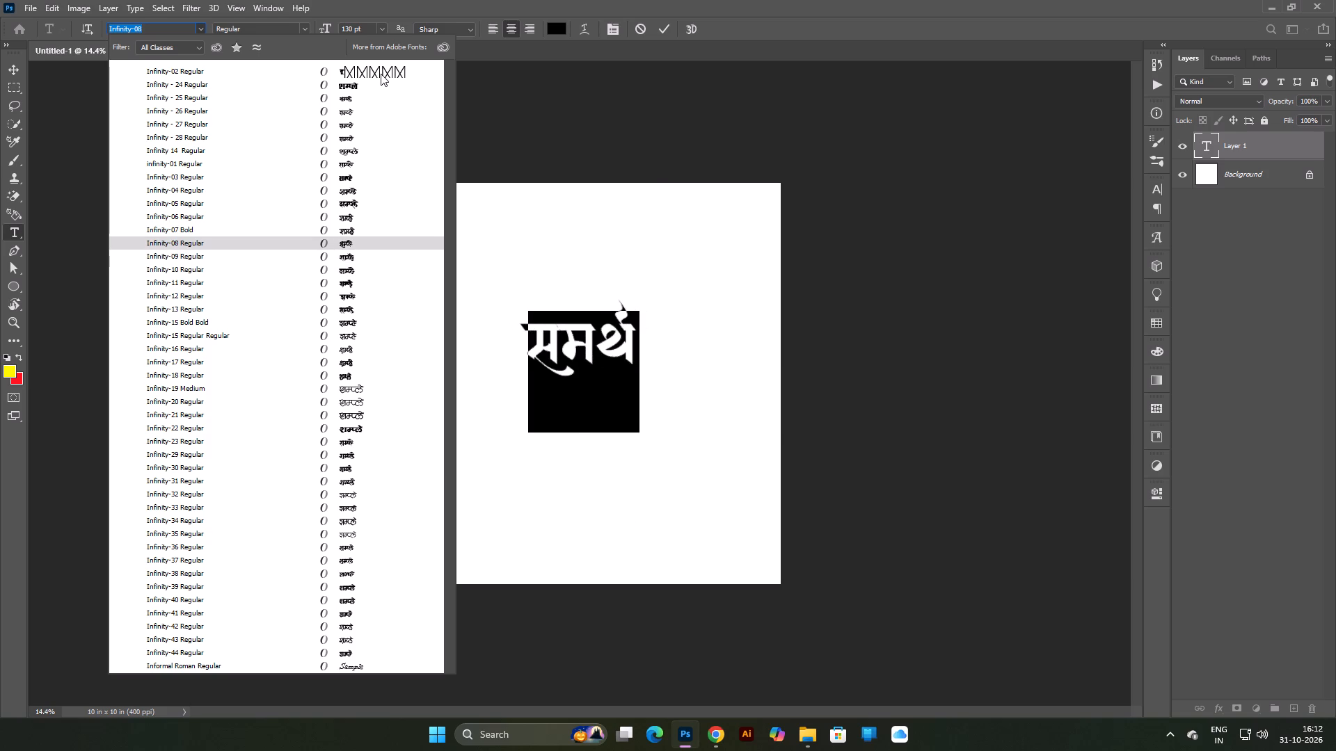
{"action": "key", "text": "Down"}
{"action": "key", "text": "Down"}
{"action": "key", "text": "Down"}
{"action": "key", "text": "Down"}
{"action": "key", "text": "Up"}
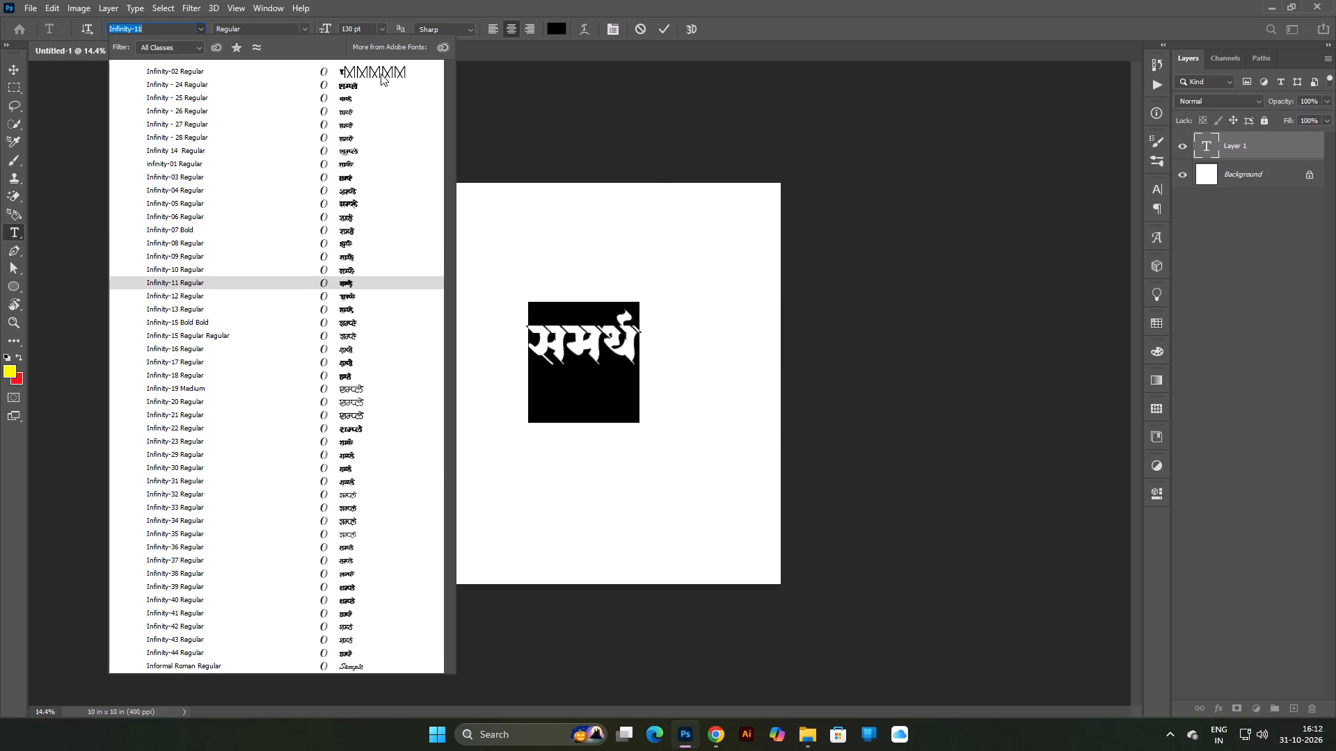
{"action": "key", "text": "Down"}
{"action": "key", "text": "Up"}
{"action": "key", "text": "Down"}
{"action": "key", "text": "Down"}
{"action": "key", "text": "Down"}
{"action": "key", "text": "Up"}
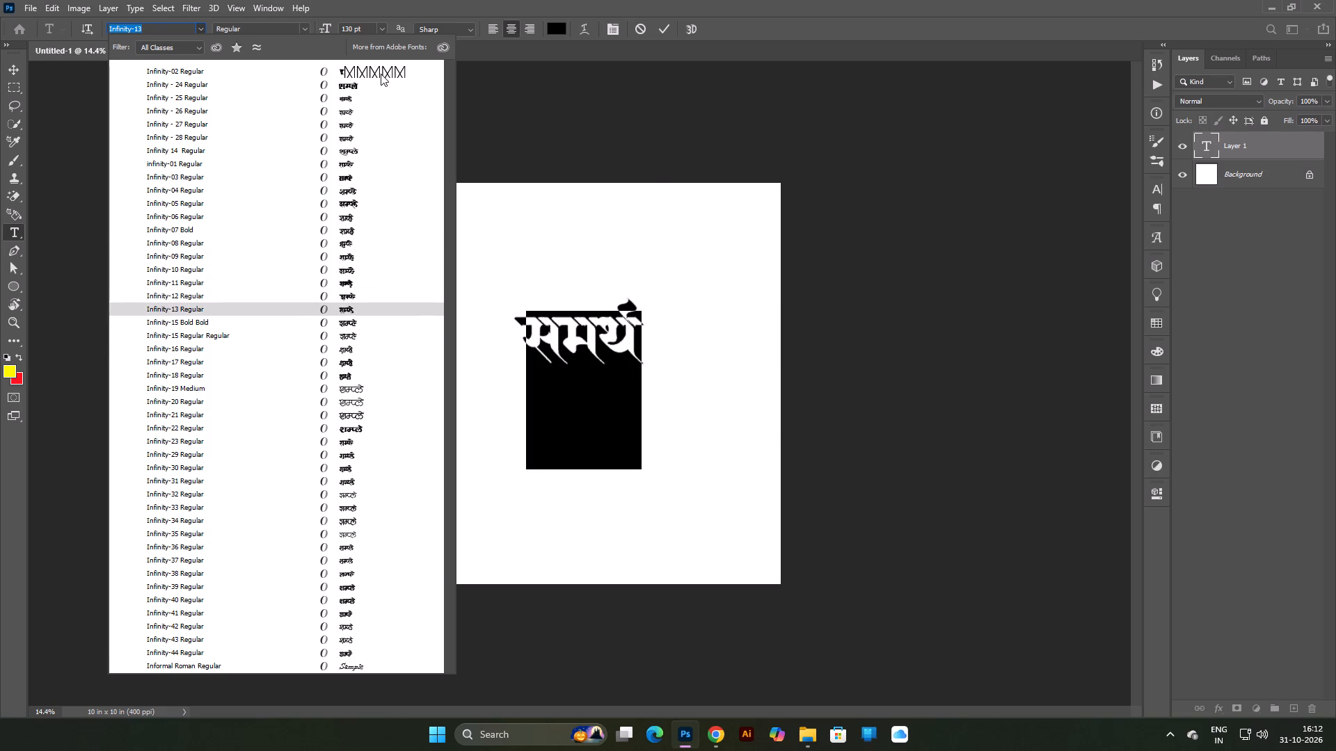
Preview समर्थ in the Infinity fonts from Infinity-15 Bold to Infinity-31, comparing neighbouring styles.
{"action": "key", "text": "Down"}
{"action": "key", "text": "Down"}
{"action": "key", "text": "Down"}
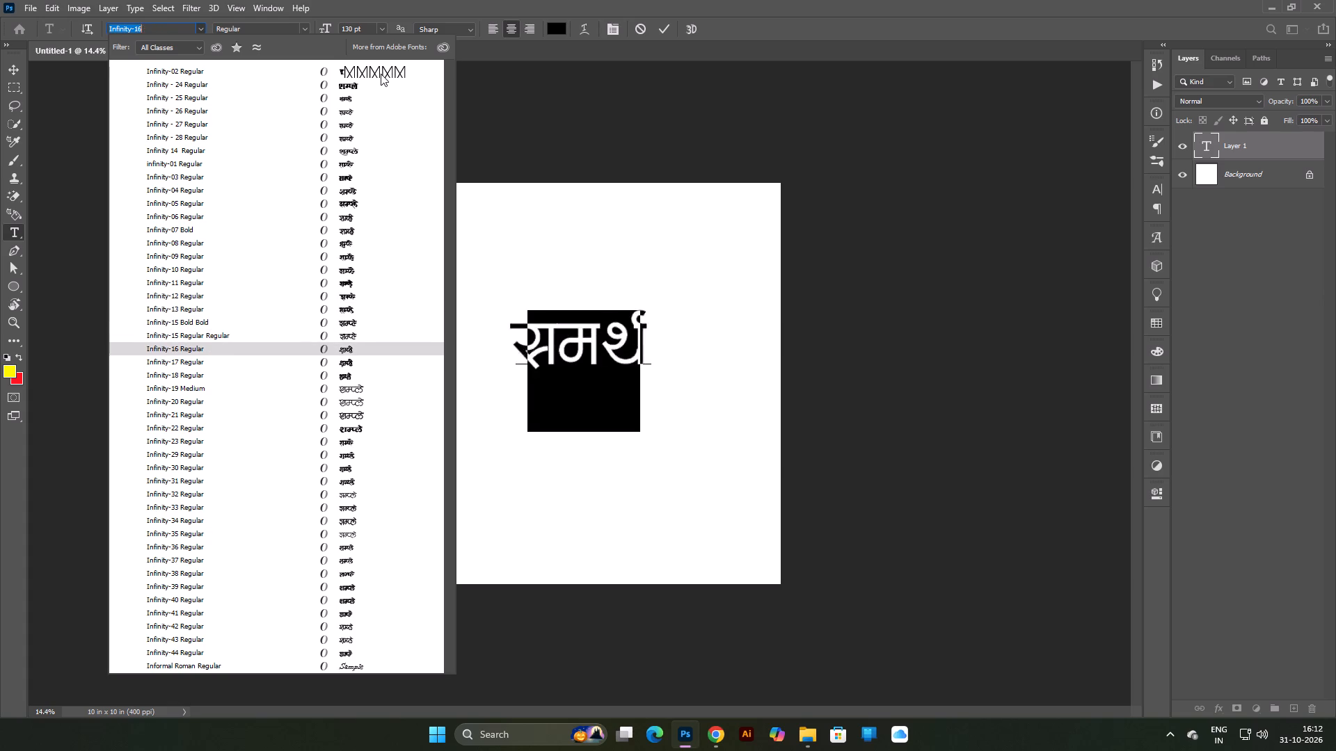
{"action": "key", "text": "Down"}
{"action": "key", "text": "Up"}
{"action": "key", "text": "Down"}
{"action": "key", "text": "Down"}
{"action": "key", "text": "Down"}
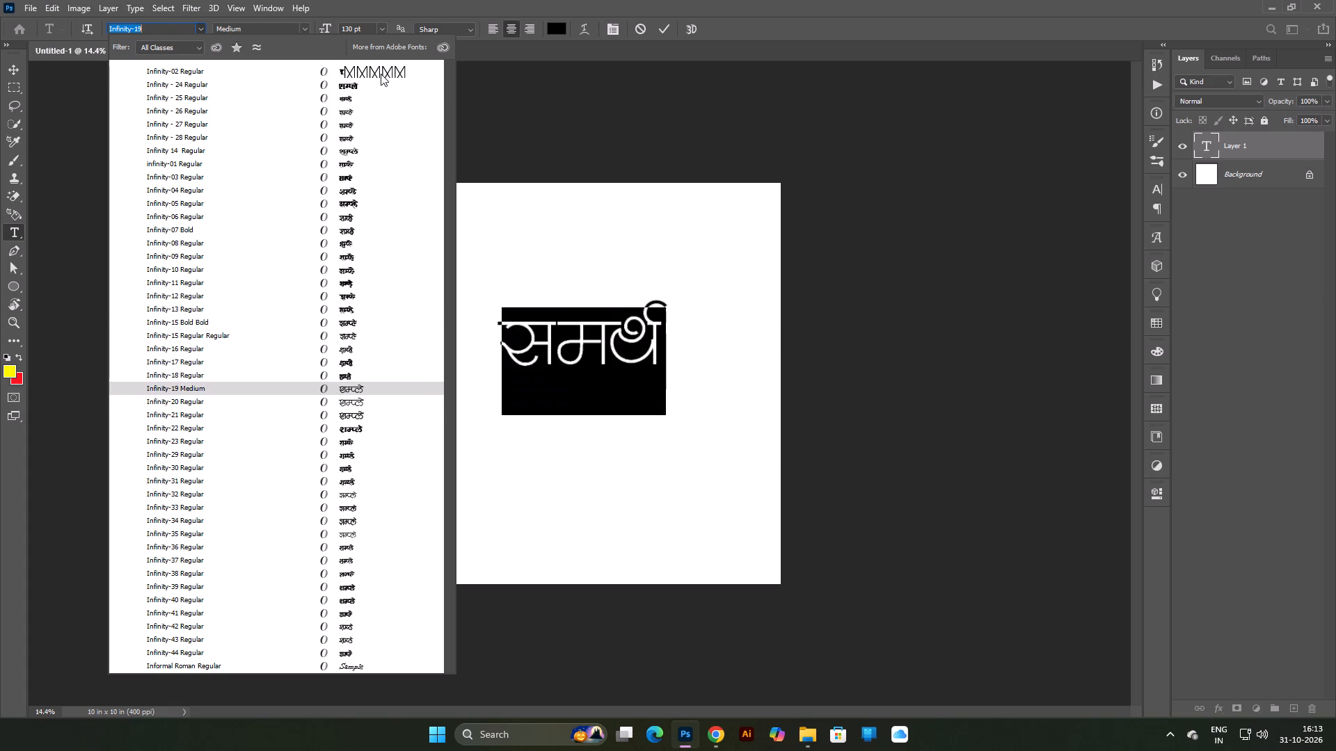
{"action": "key", "text": "Up"}
{"action": "key", "text": "Down"}
{"action": "key", "text": "Down"}
{"action": "key", "text": "Down"}
{"action": "key", "text": "Down"}
{"action": "key", "text": "Down"}
{"action": "key", "text": "Down"}
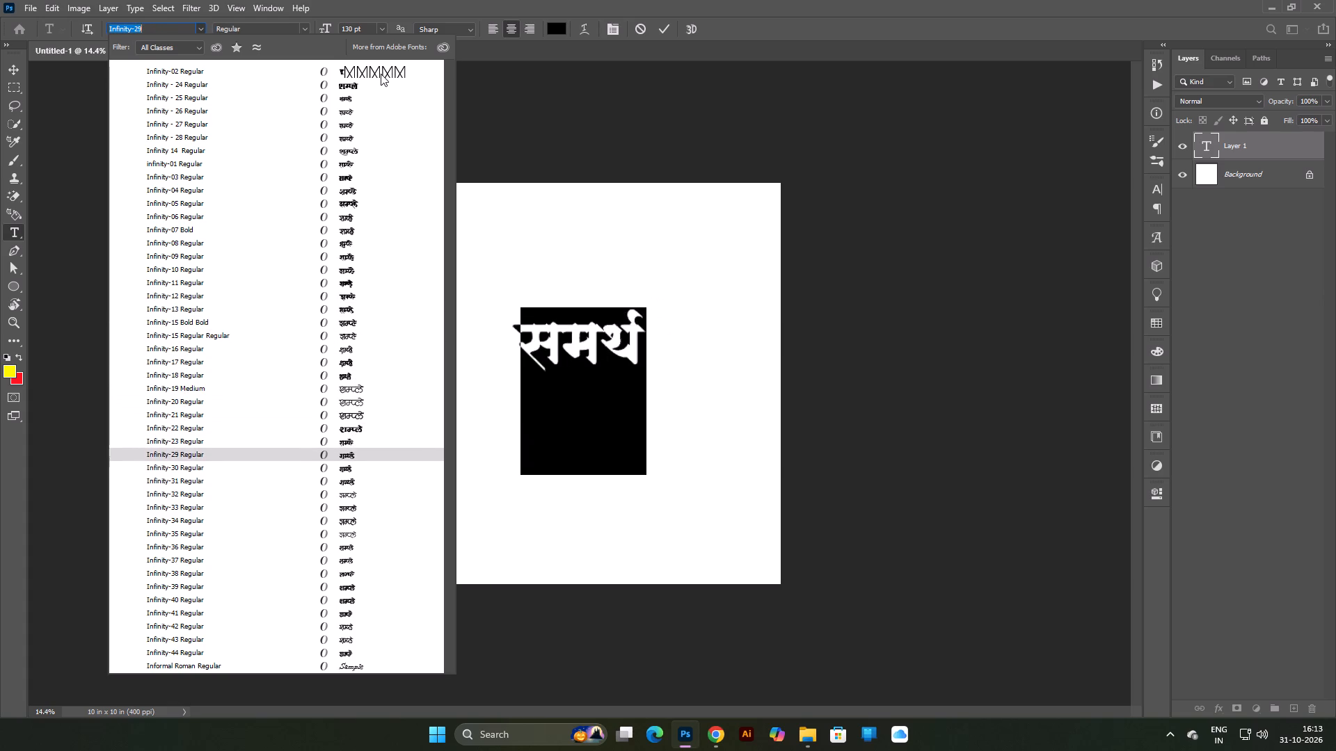
{"action": "key", "text": "Down"}
{"action": "key", "text": "Up"}
{"action": "key", "text": "Up"}
{"action": "key", "text": "Down"}
{"action": "key", "text": "Down"}
{"action": "key", "text": "Down"}
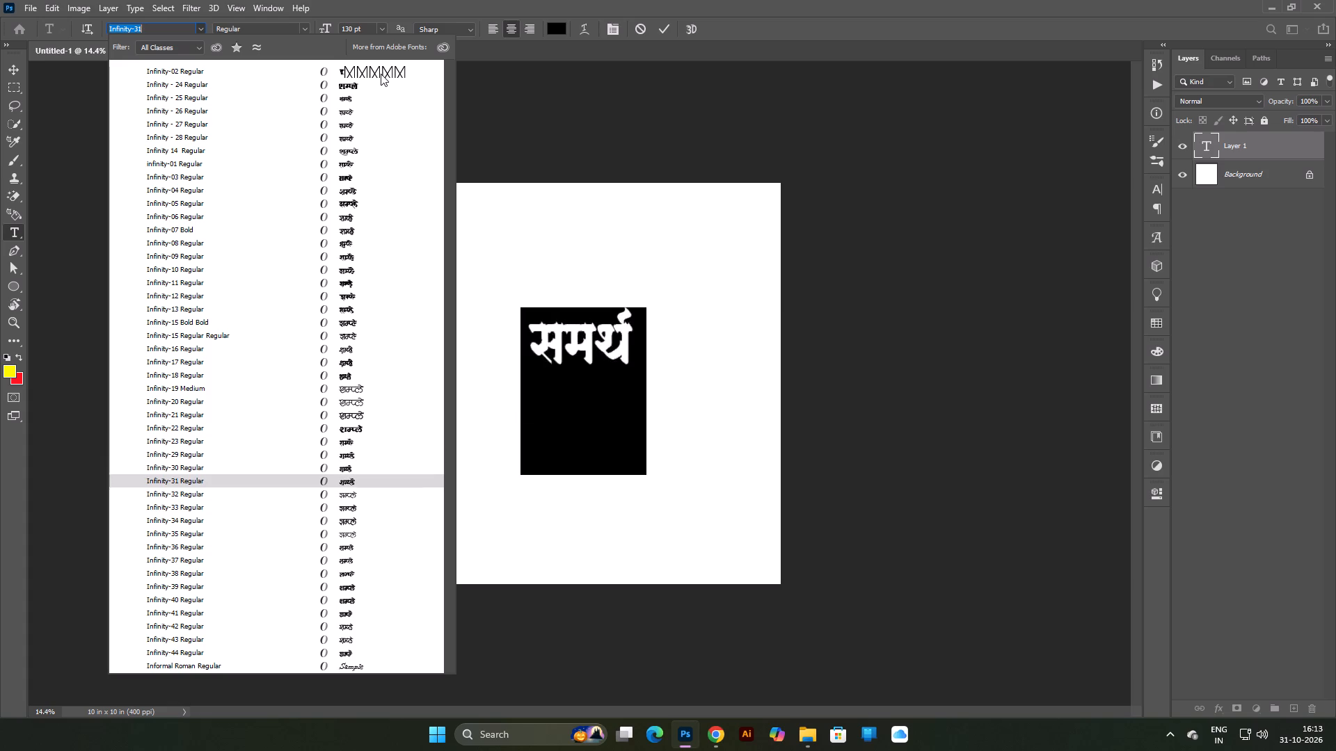
Preview समर्थ in the remaining Infinity fonts from Infinity-32 to Infinity-44, continuing to Informal Roman.
{"action": "key", "text": "Down"}
{"action": "key", "text": "Down"}
{"action": "key", "text": "Down"}
{"action": "key", "text": "Down"}
{"action": "key", "text": "Down"}
{"action": "key", "text": "Down"}
{"action": "key", "text": "Down"}
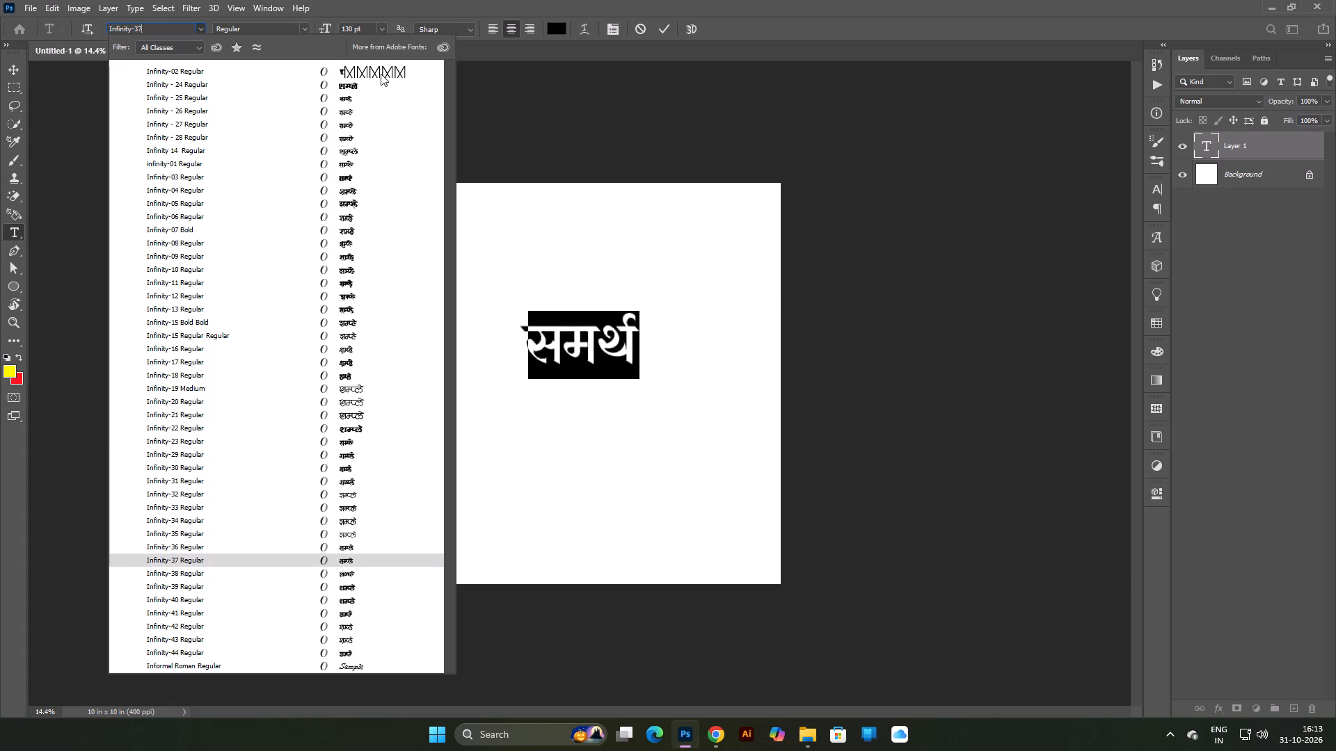
{"action": "key", "text": "Up"}
{"action": "key", "text": "Up"}
{"action": "key", "text": "Down"}
{"action": "key", "text": "Down"}
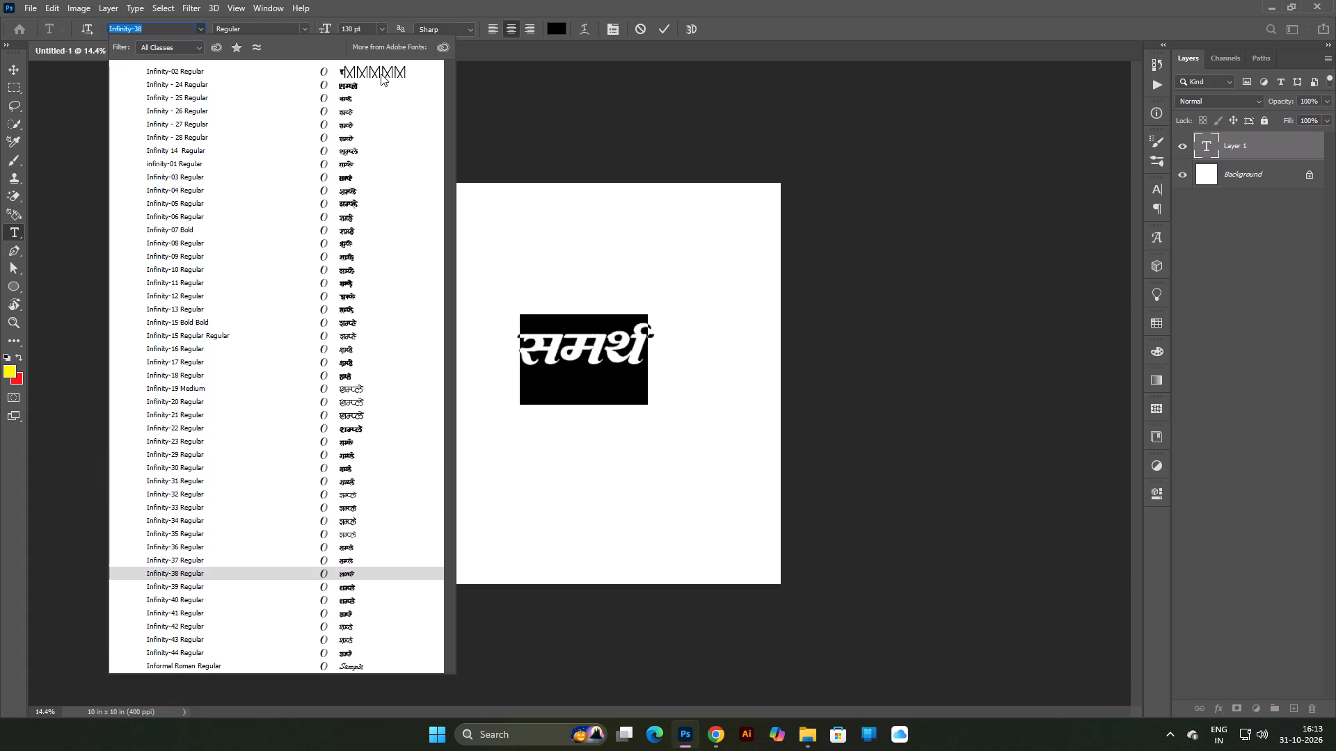
{"action": "key", "text": "Down"}
{"action": "key", "text": "Down"}
{"action": "key", "text": "Down"}
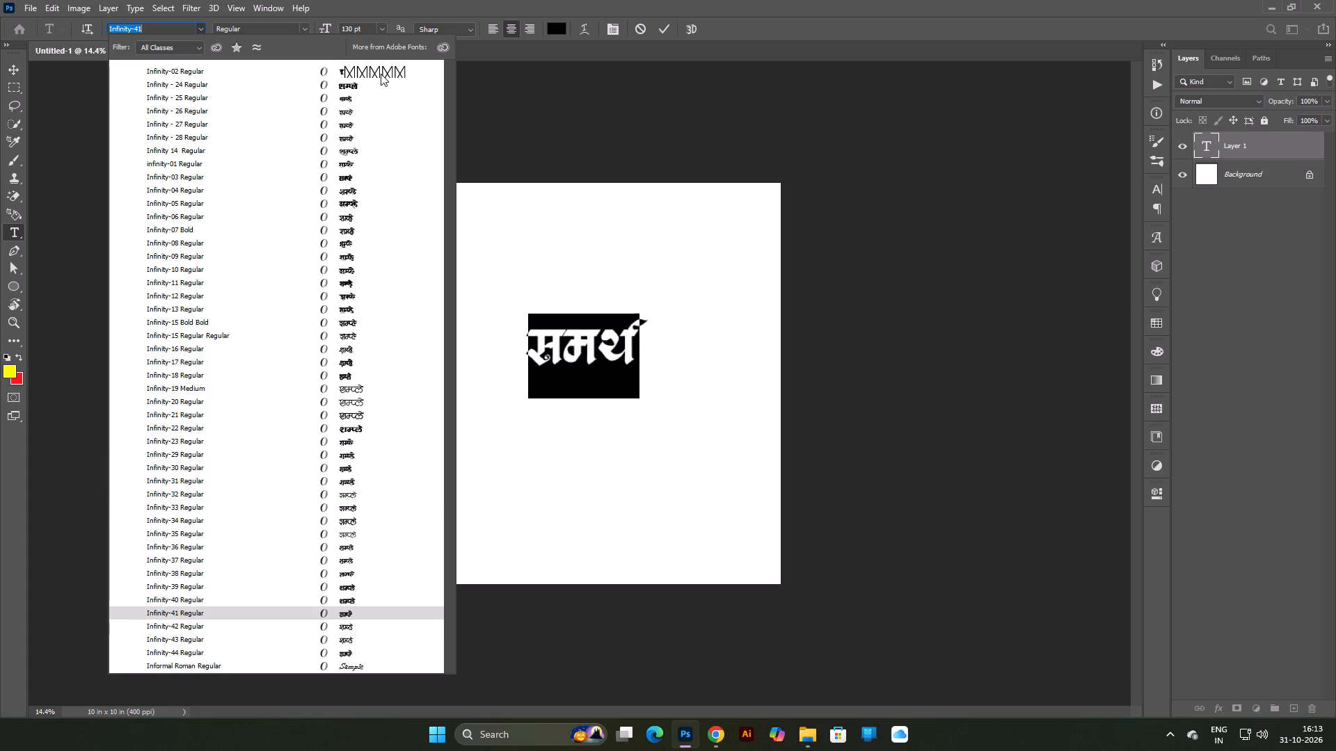
{"action": "key", "text": "Up"}
{"action": "key", "text": "Down"}
{"action": "key", "text": "Down"}
{"action": "key", "text": "Down"}
{"action": "key", "text": "Down"}
{"action": "key", "text": "Down"}
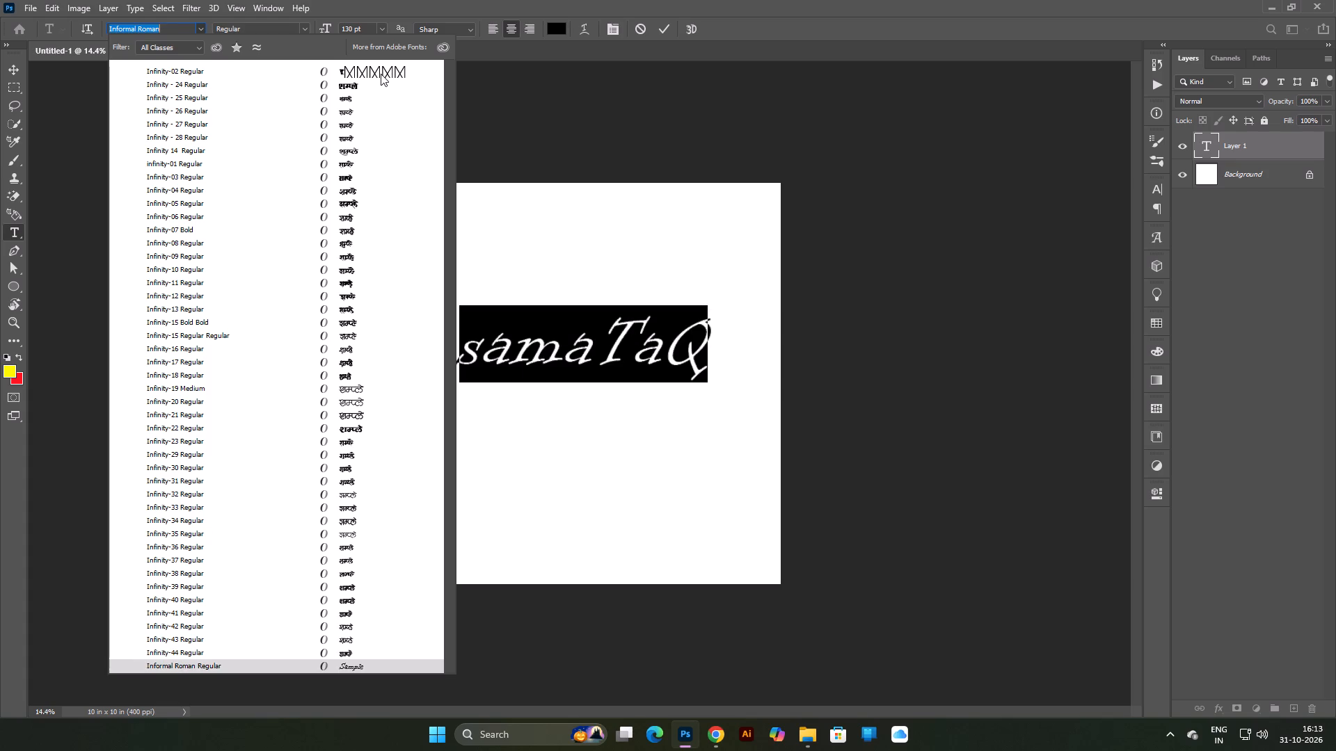
{"action": "key", "text": "Down"}
{"action": "key", "text": "Down"}
{"action": "key", "text": "Down"}
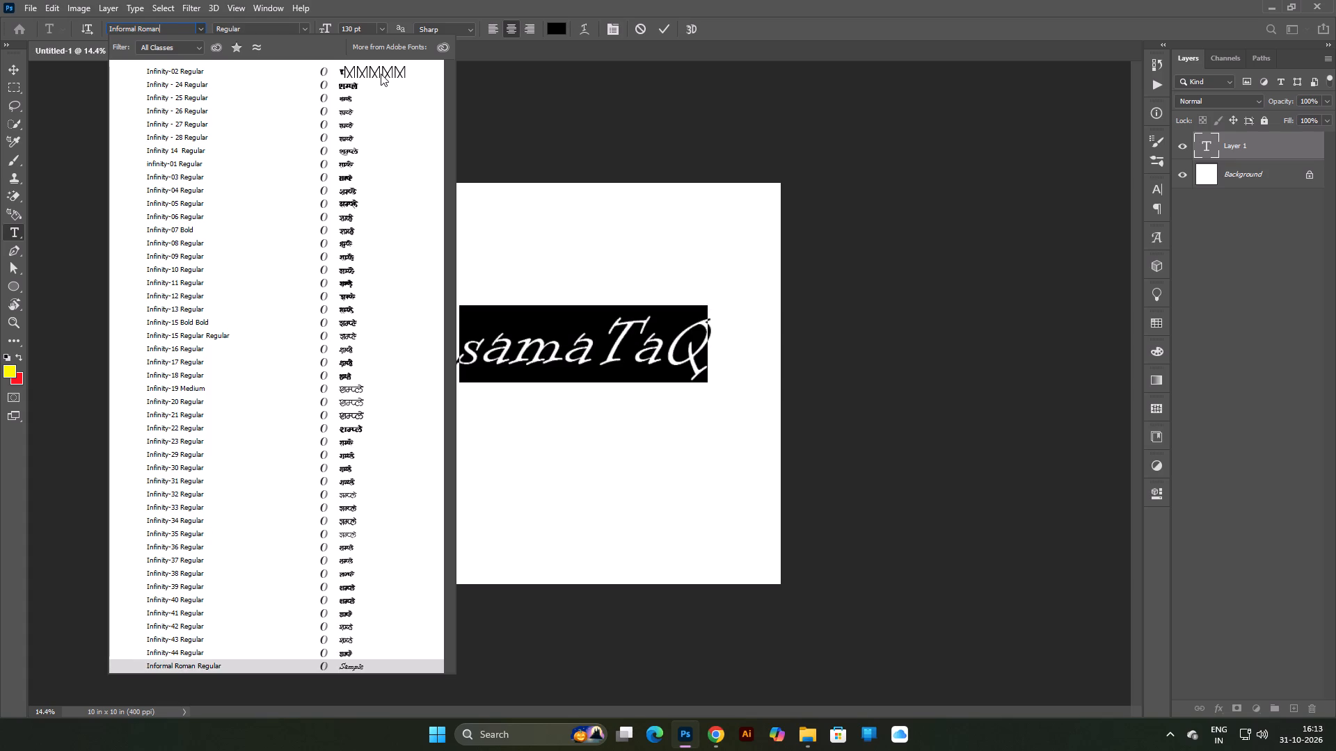
Replace the font search with "dg" and preview समर्थ in DG Hand and the DGCally fonts up to DGCally-10.
{"action": "key", "text": "BackSpace"}
{"action": "key", "text": "BackSpace"}
{"action": "key", "text": "BackSpace"}
{"action": "key", "text": "BackSpace"}
{"action": "key", "text": "BackSpace"}
{"action": "key", "text": "BackSpace"}
{"action": "key", "text": "BackSpace"}
{"action": "key", "text": "BackSpace"}
{"action": "key", "text": "BackSpace"}
{"action": "key", "text": "BackSpace"}
{"action": "key", "text": "BackSpace"}
{"action": "key", "text": "BackSpace"}
{"action": "key", "text": "BackSpace"}
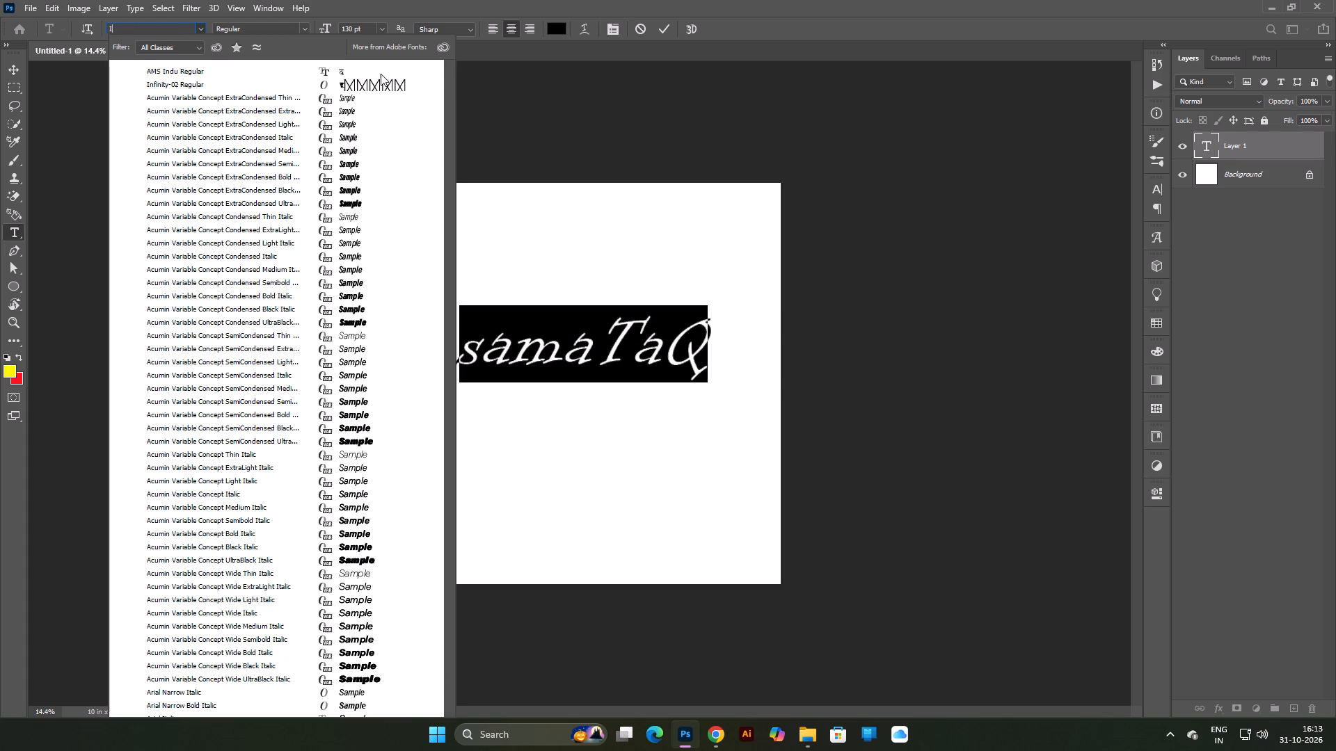
{"action": "key", "text": "BackSpace"}
{"action": "type", "text": "dg"}
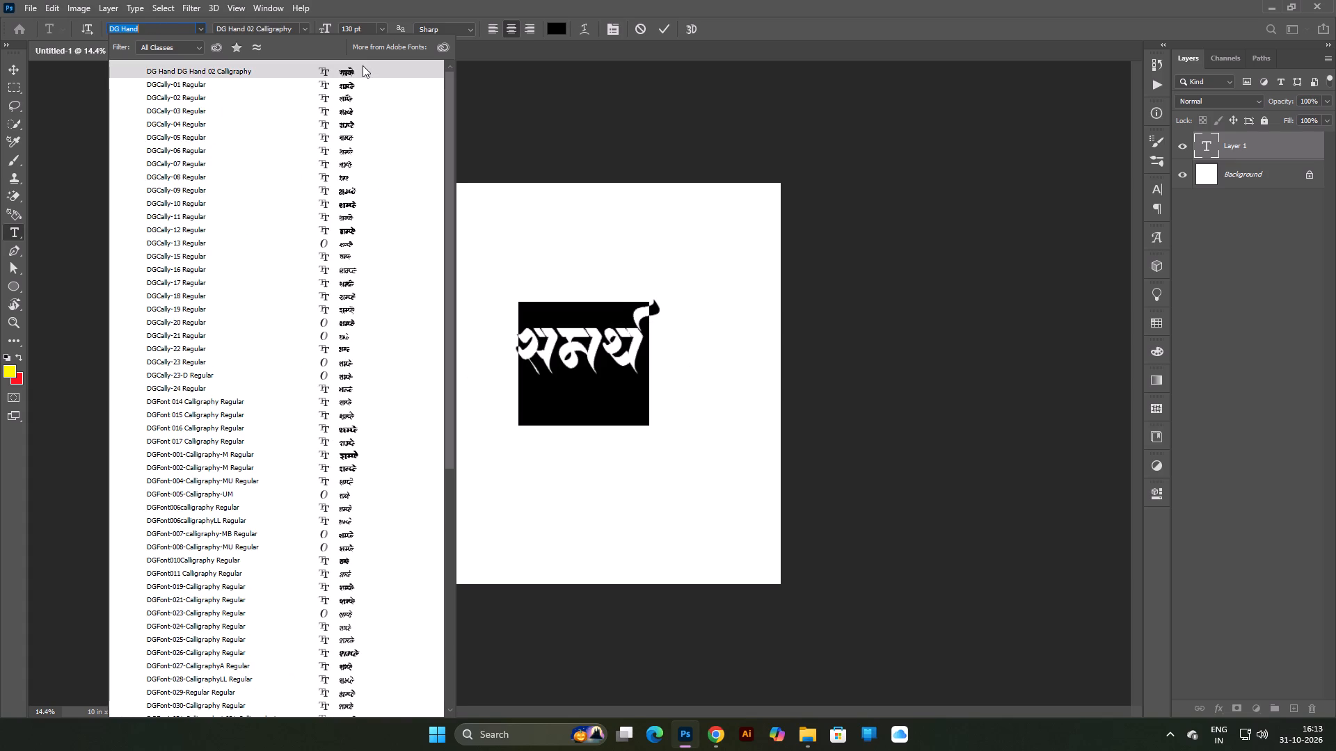
{"action": "key", "text": "Down"}
{"action": "key", "text": "Down"}
{"action": "key", "text": "Down"}
{"action": "key", "text": "Down"}
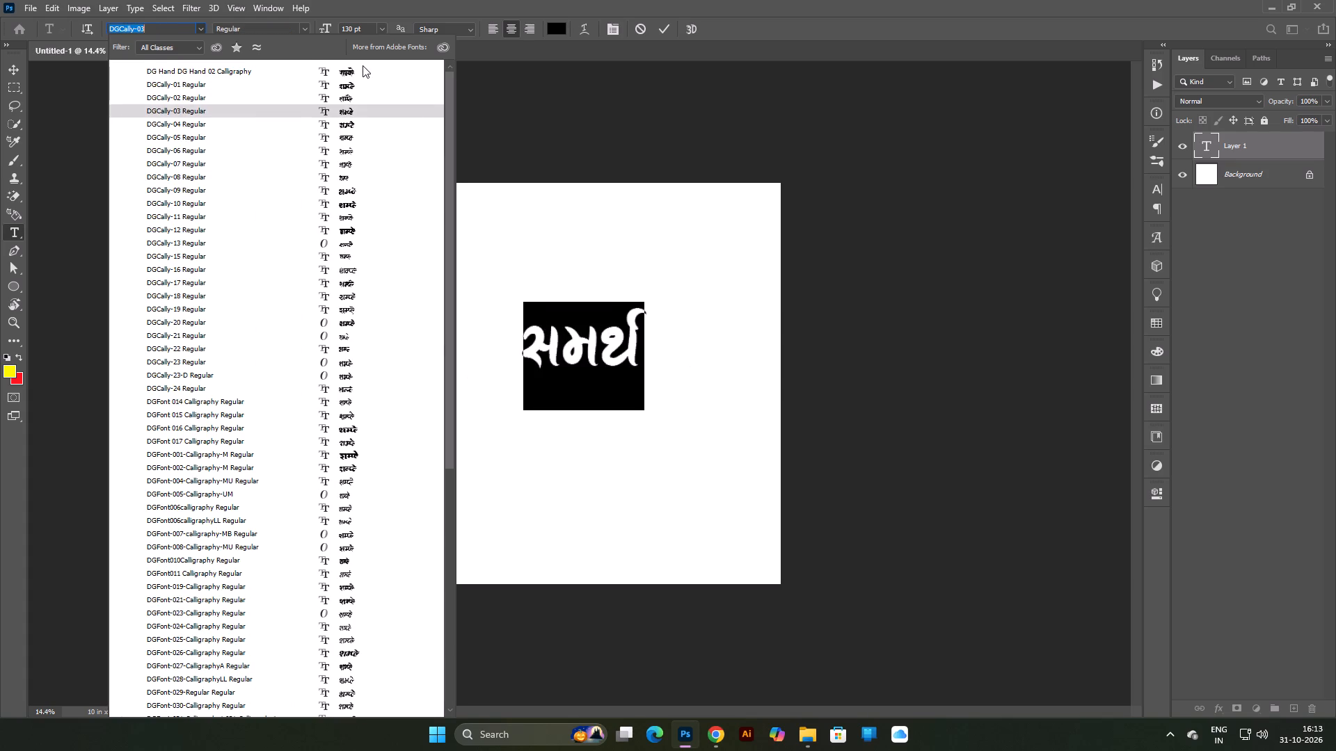
{"action": "key", "text": "Down"}
{"action": "key", "text": "Up"}
{"action": "key", "text": "Down"}
{"action": "key", "text": "Down"}
{"action": "key", "text": "Down"}
{"action": "key", "text": "Down"}
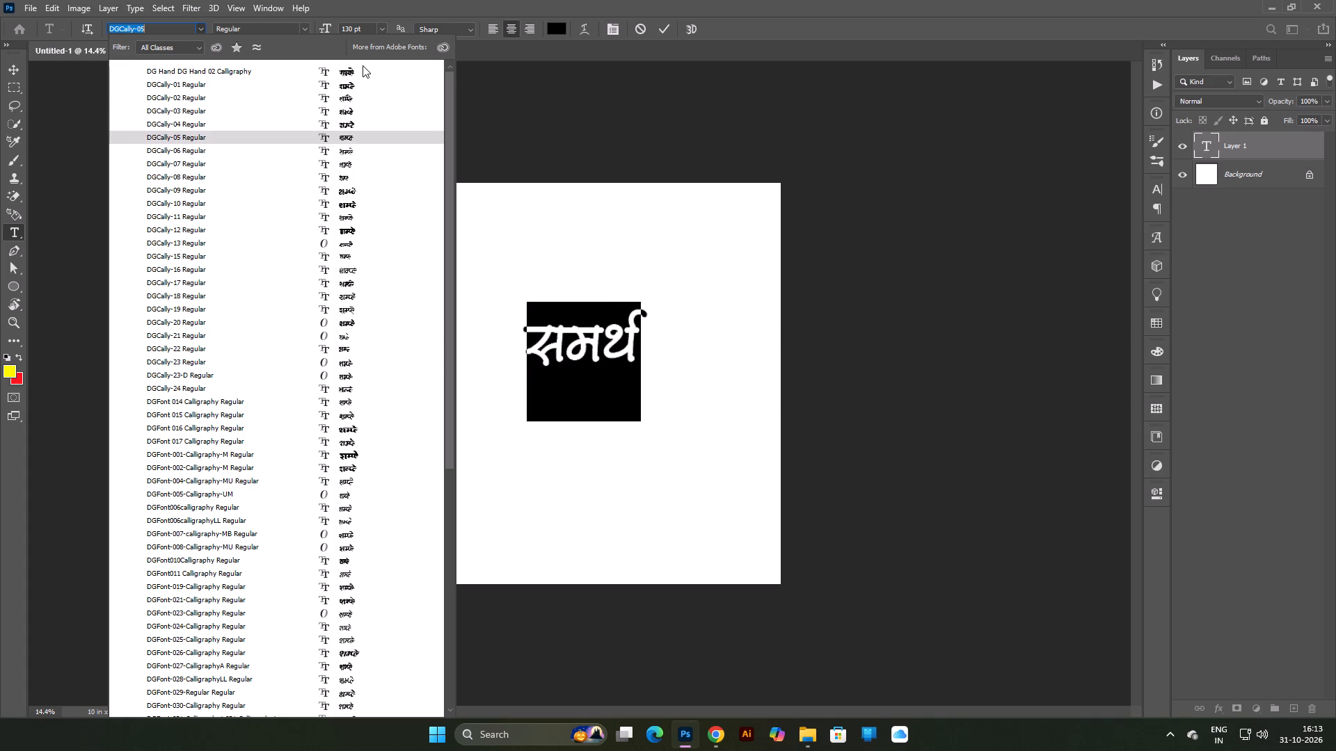
{"action": "key", "text": "Down"}
{"action": "key", "text": "Up"}
{"action": "key", "text": "Up"}
{"action": "key", "text": "Down"}
{"action": "key", "text": "Down"}
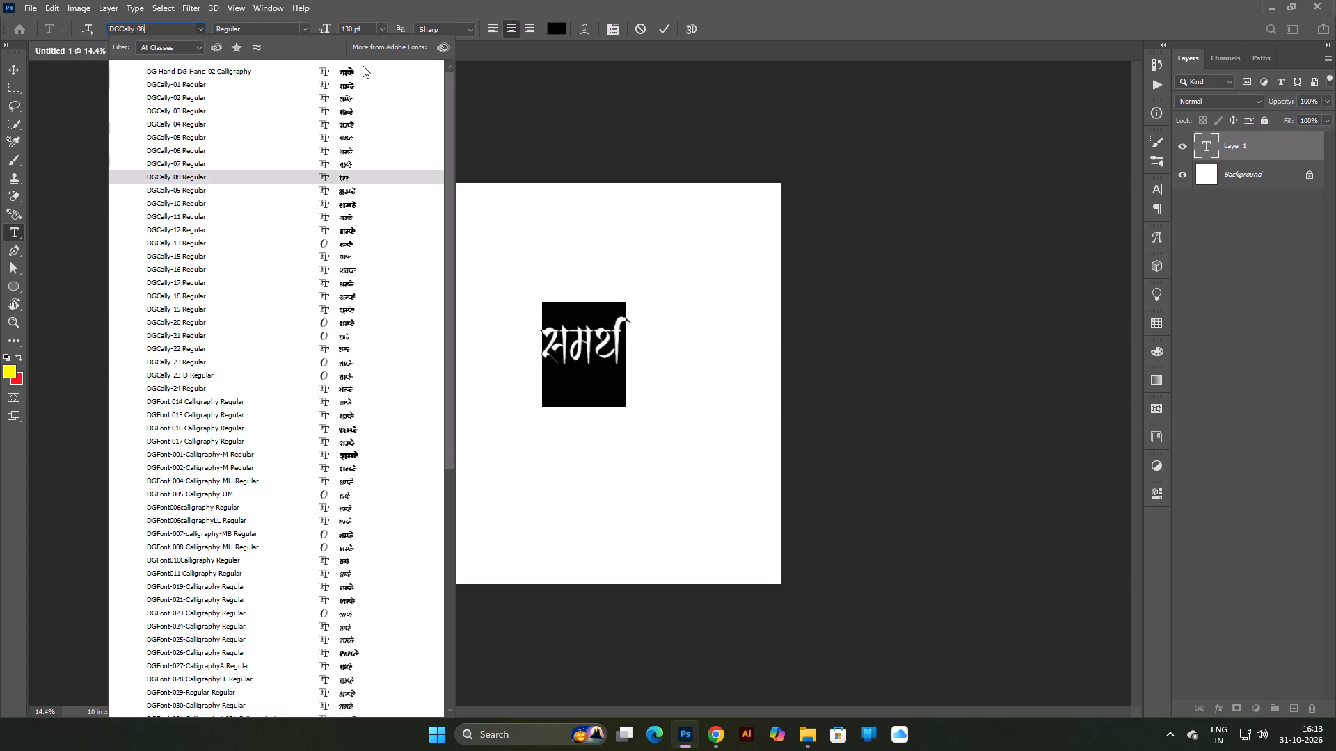
{"action": "key", "text": "Down"}
{"action": "key", "text": "Down"}
{"action": "key", "text": "Up"}
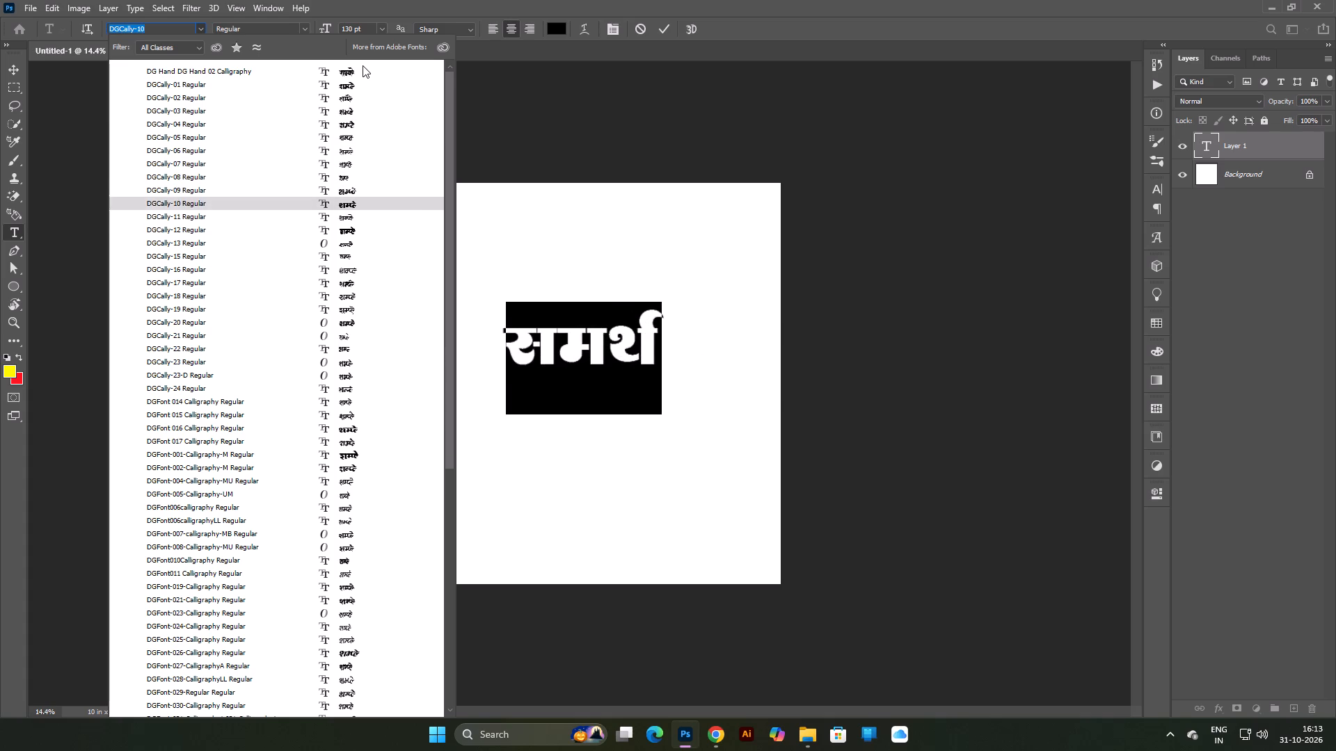
Preview समर्थ in the DGCally fonts from DGCally-11 to DGCally-24.
{"action": "key", "text": "Down"}
{"action": "key", "text": "Down"}
{"action": "key", "text": "Down"}
{"action": "key", "text": "Down"}
{"action": "key", "text": "Down"}
{"action": "key", "text": "Down"}
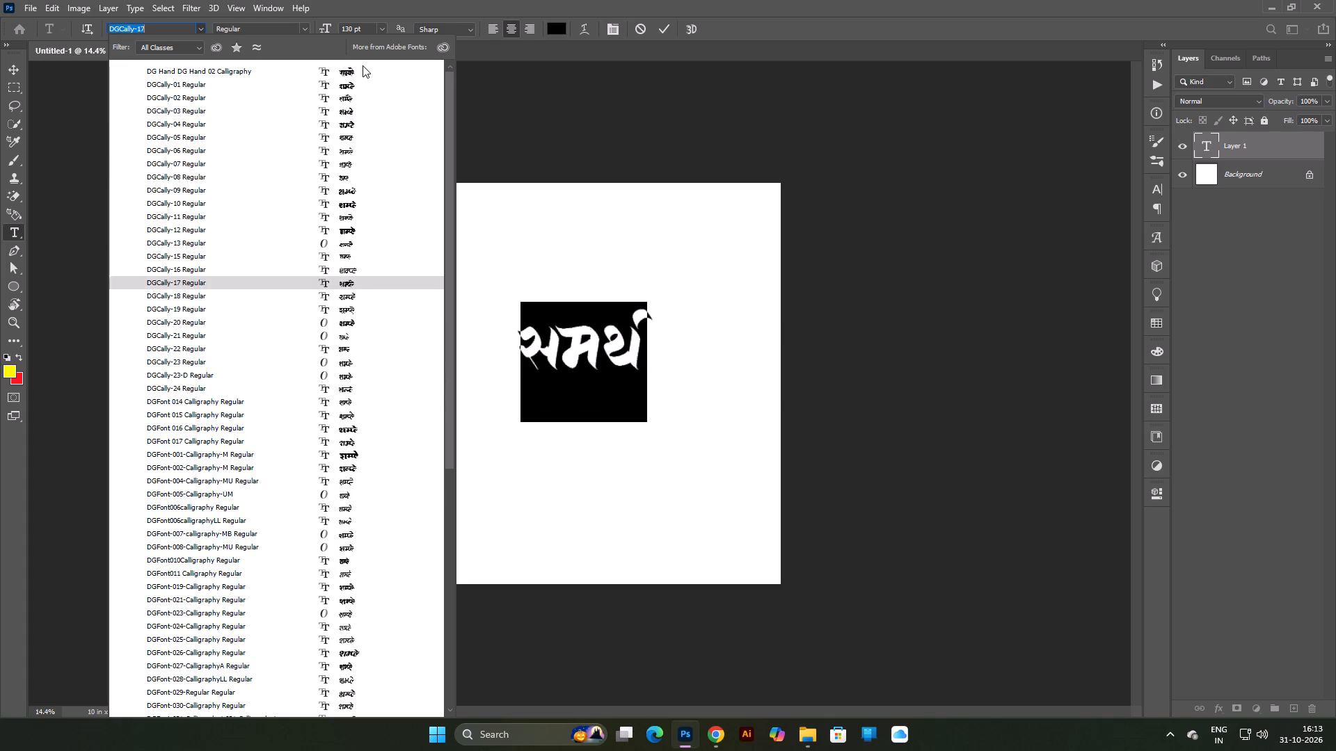
{"action": "key", "text": "Up"}
{"action": "key", "text": "Down"}
{"action": "key", "text": "Down"}
{"action": "key", "text": "Down"}
{"action": "key", "text": "Down"}
{"action": "key", "text": "Down"}
{"action": "key", "text": "Down"}
{"action": "key", "text": "Down"}
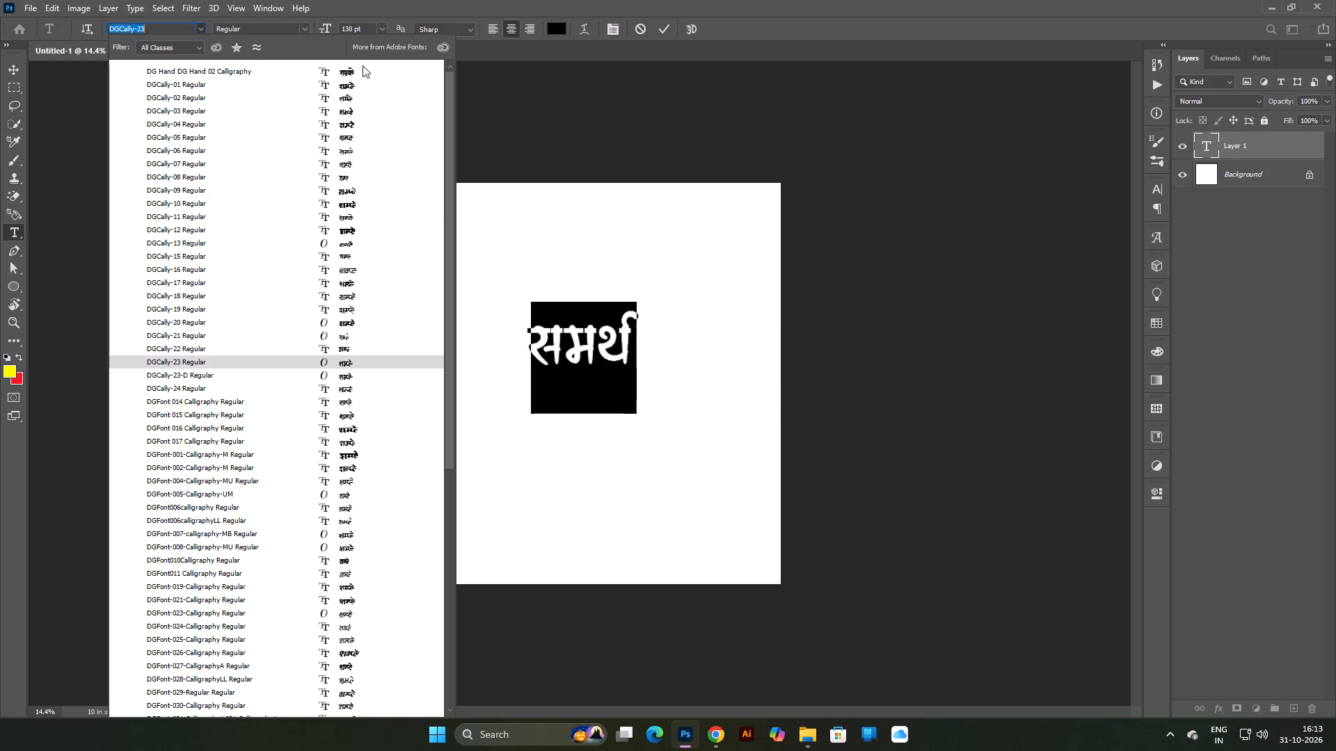
{"action": "key", "text": "Down"}
{"action": "key", "text": "Down"}
Preview समर्थ in the DGFont fonts from DGFont 014 through 017 and DGFont-001 to DGFont-008.
{"action": "key", "text": "Down"}
{"action": "key", "text": "Down"}
{"action": "key", "text": "Down"}
{"action": "key", "text": "Up"}
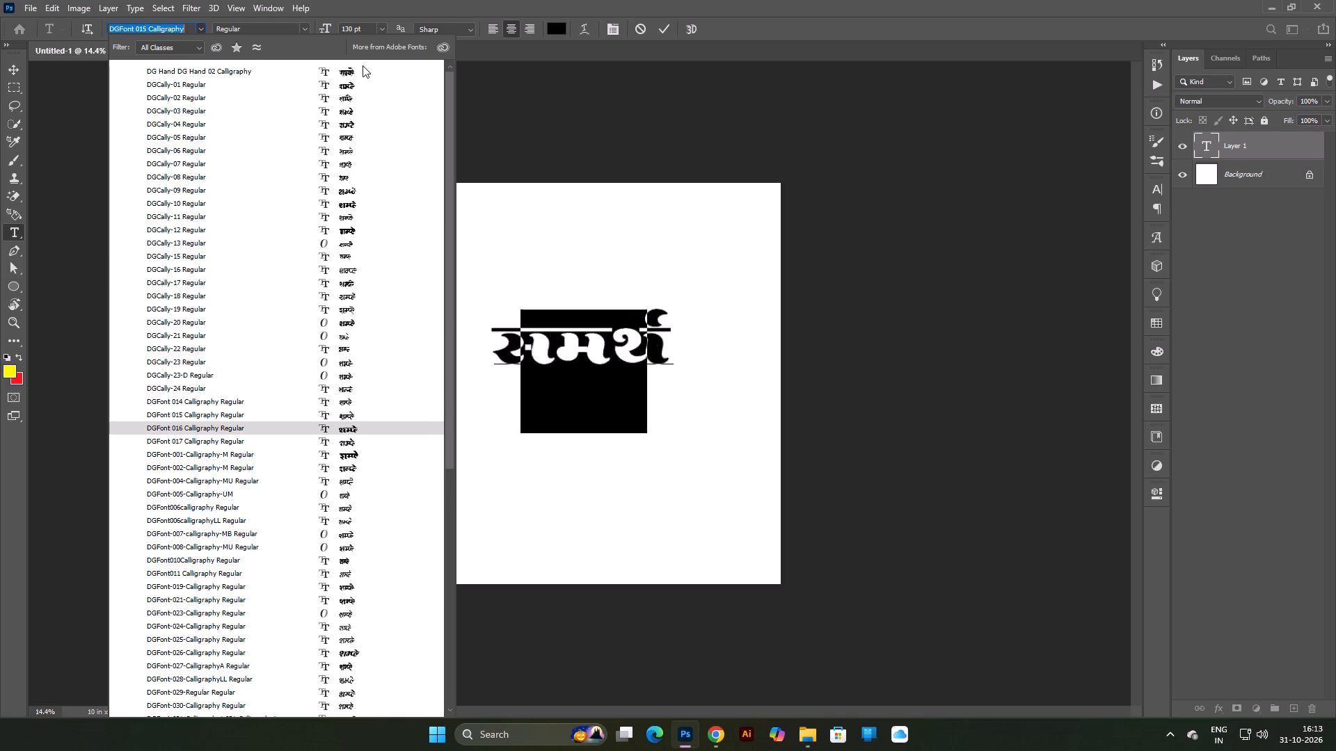
{"action": "key", "text": "Up"}
{"action": "key", "text": "Down"}
{"action": "key", "text": "Down"}
{"action": "key", "text": "Down"}
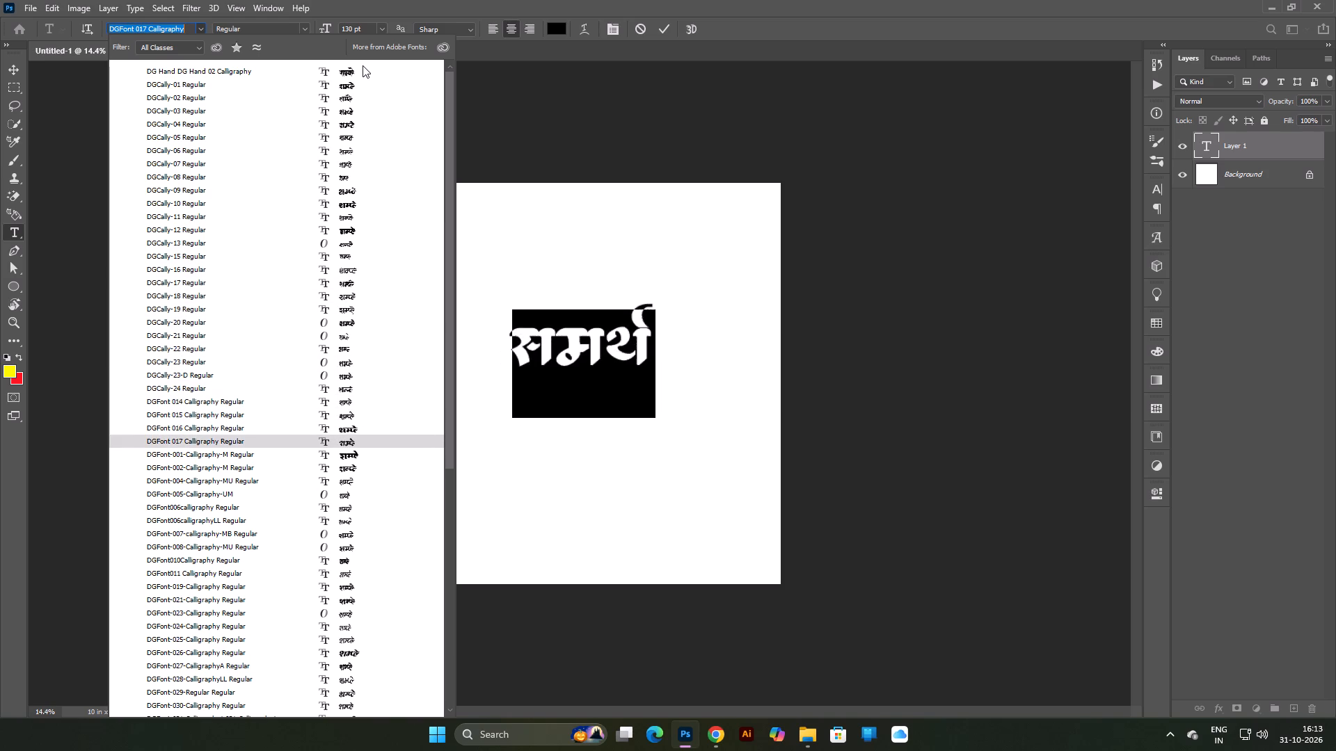
{"action": "key", "text": "Down"}
{"action": "key", "text": "Down"}
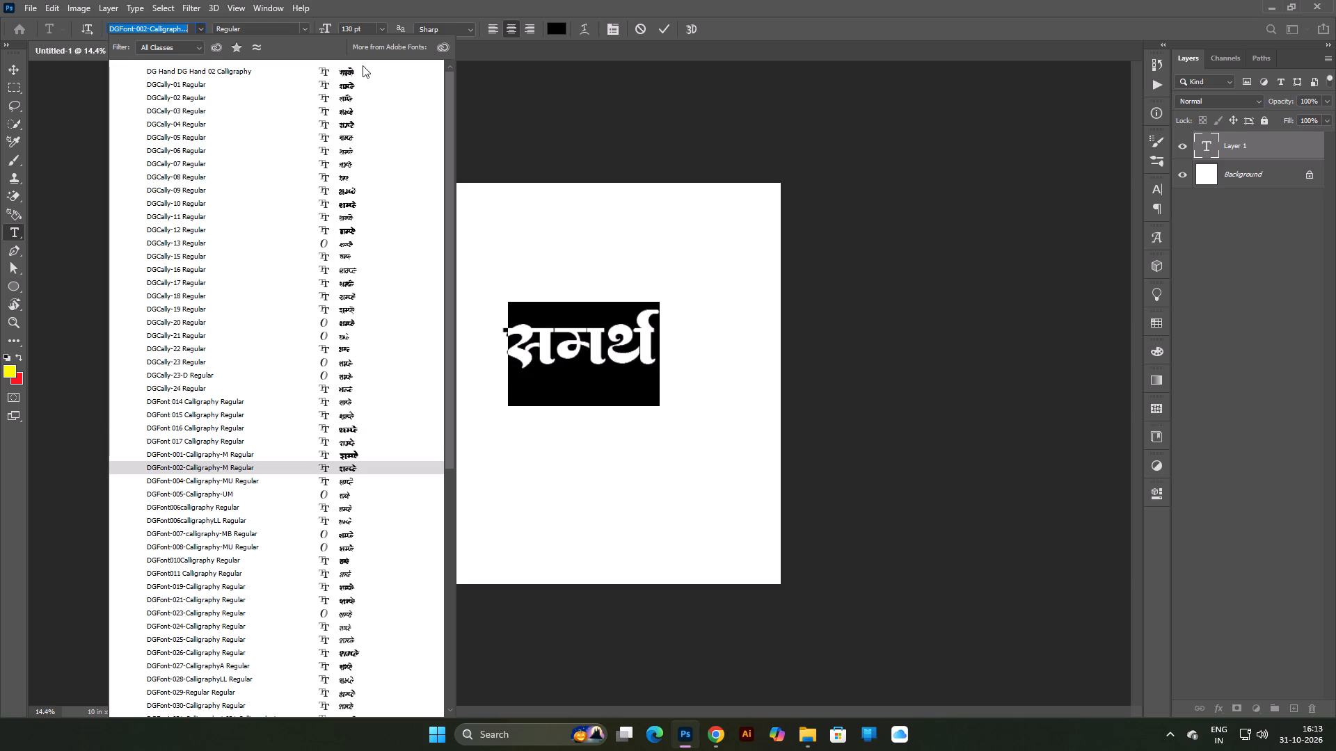
{"action": "key", "text": "Down"}
{"action": "key", "text": "Down"}
{"action": "key", "text": "Down"}
{"action": "key", "text": "Down"}
{"action": "key", "text": "Down"}
{"action": "key", "text": "Down"}
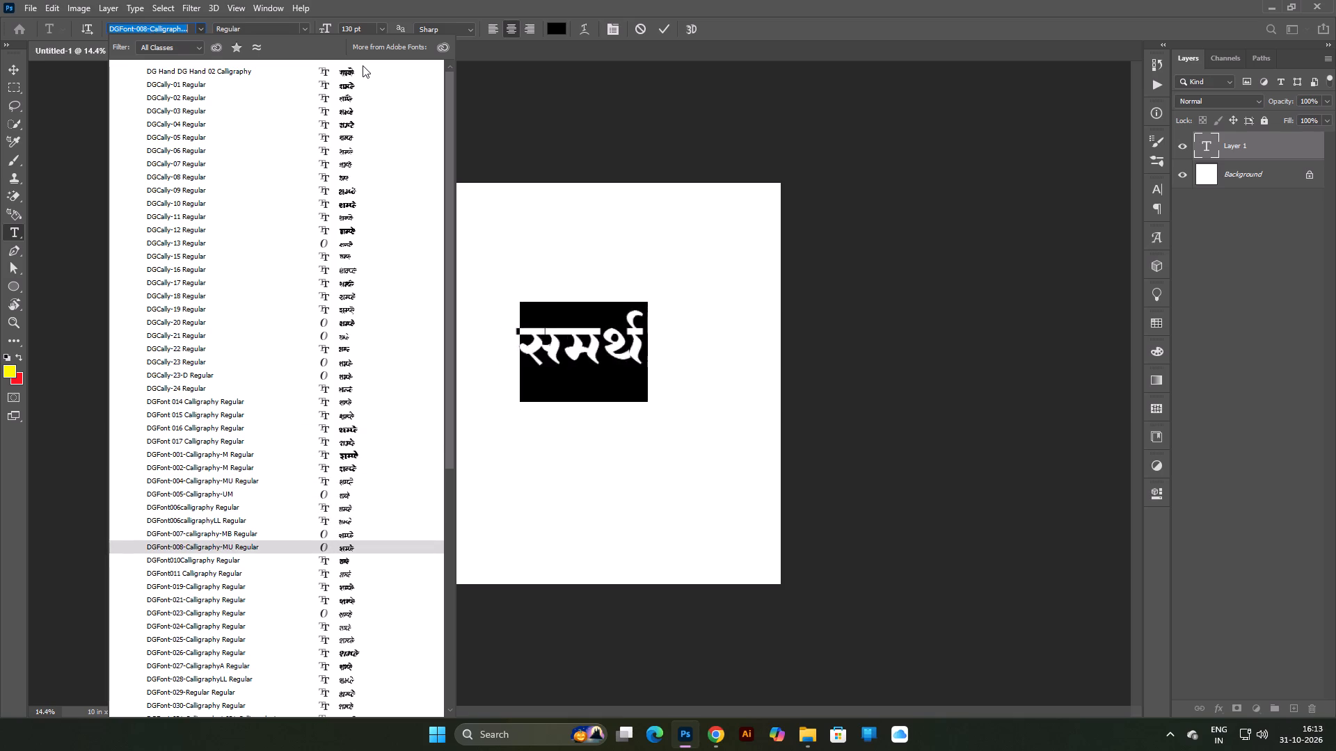
Preview समर्थ in the fonts from DGFont010Calligraphy to DGFont-025, comparing the styles around DGFont-023 and DGFont-024.
{"action": "key", "text": "Down"}
{"action": "key", "text": "Down"}
{"action": "key", "text": "Up"}
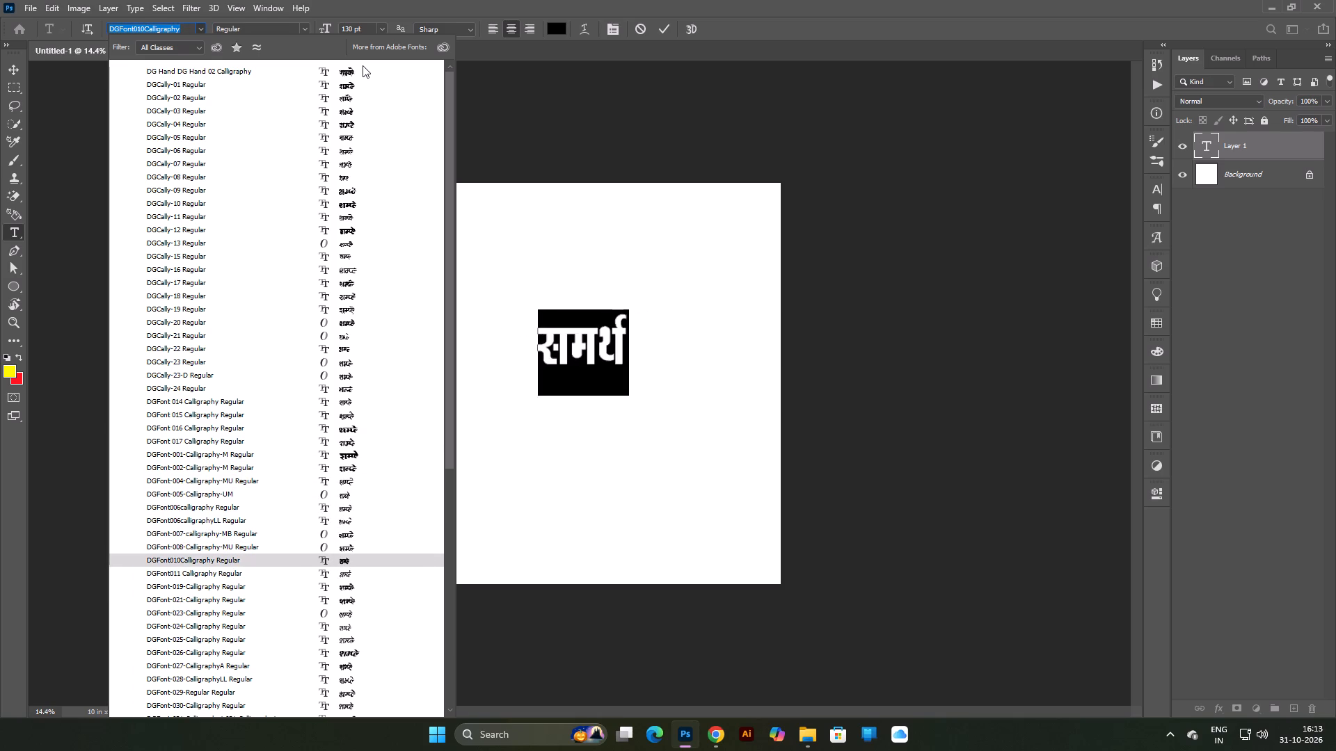
{"action": "key", "text": "Down"}
{"action": "key", "text": "Down"}
{"action": "key", "text": "Down"}
{"action": "key", "text": "Down"}
{"action": "key", "text": "Down"}
{"action": "key", "text": "Down"}
{"action": "key", "text": "Up"}
{"action": "key", "text": "Up"}
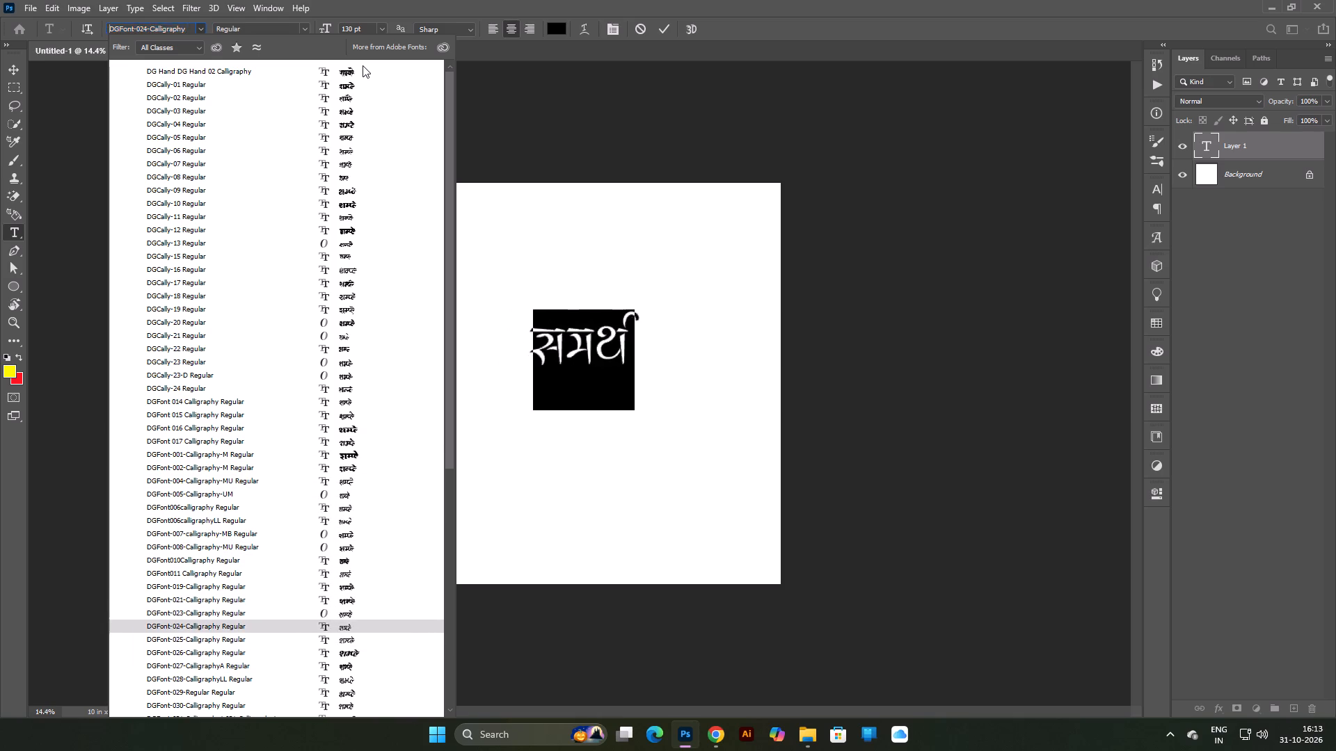
{"action": "key", "text": "Up"}
{"action": "key", "text": "Down"}
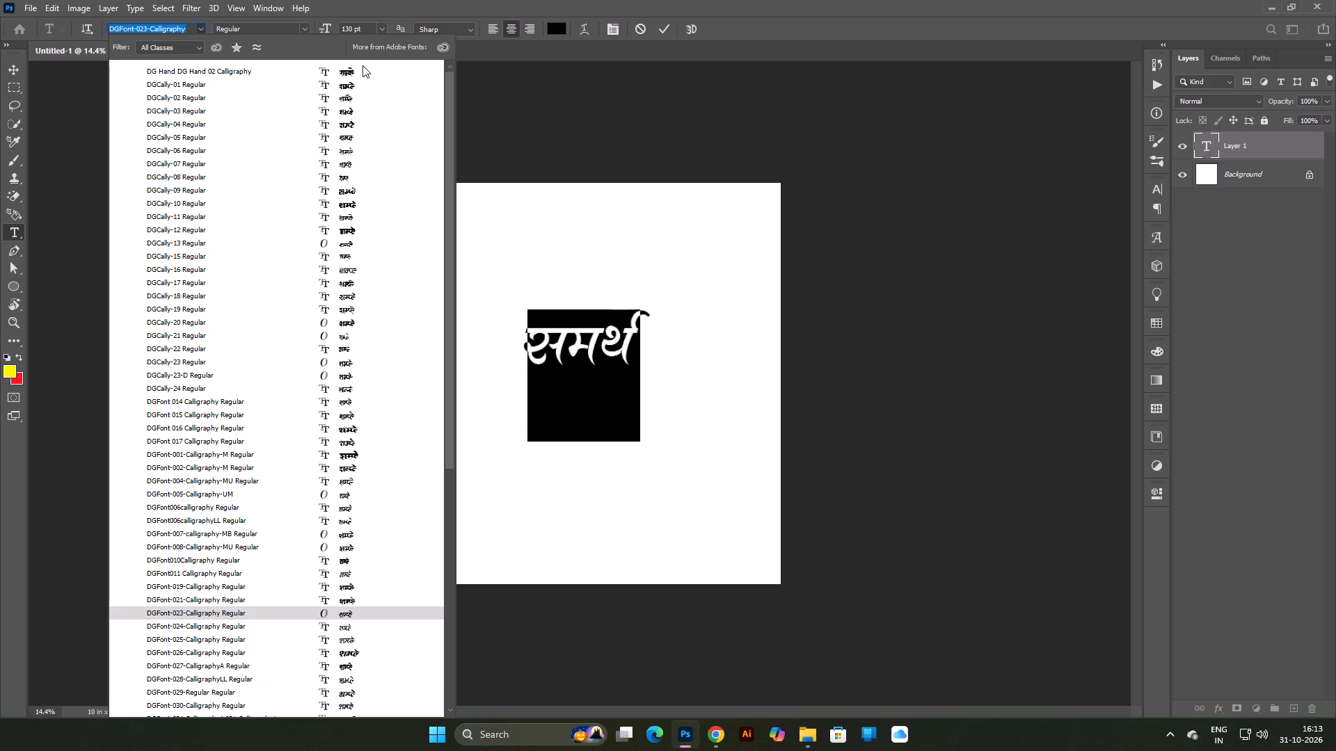
Preview समर्थ in the DGFont calligraphy fonts from DGFont-024 to DGFont-034, comparing neighbouring styles.
{"action": "key", "text": "Down"}
{"action": "key", "text": "Down"}
{"action": "key", "text": "Down"}
{"action": "key", "text": "Down"}
{"action": "key", "text": "Up"}
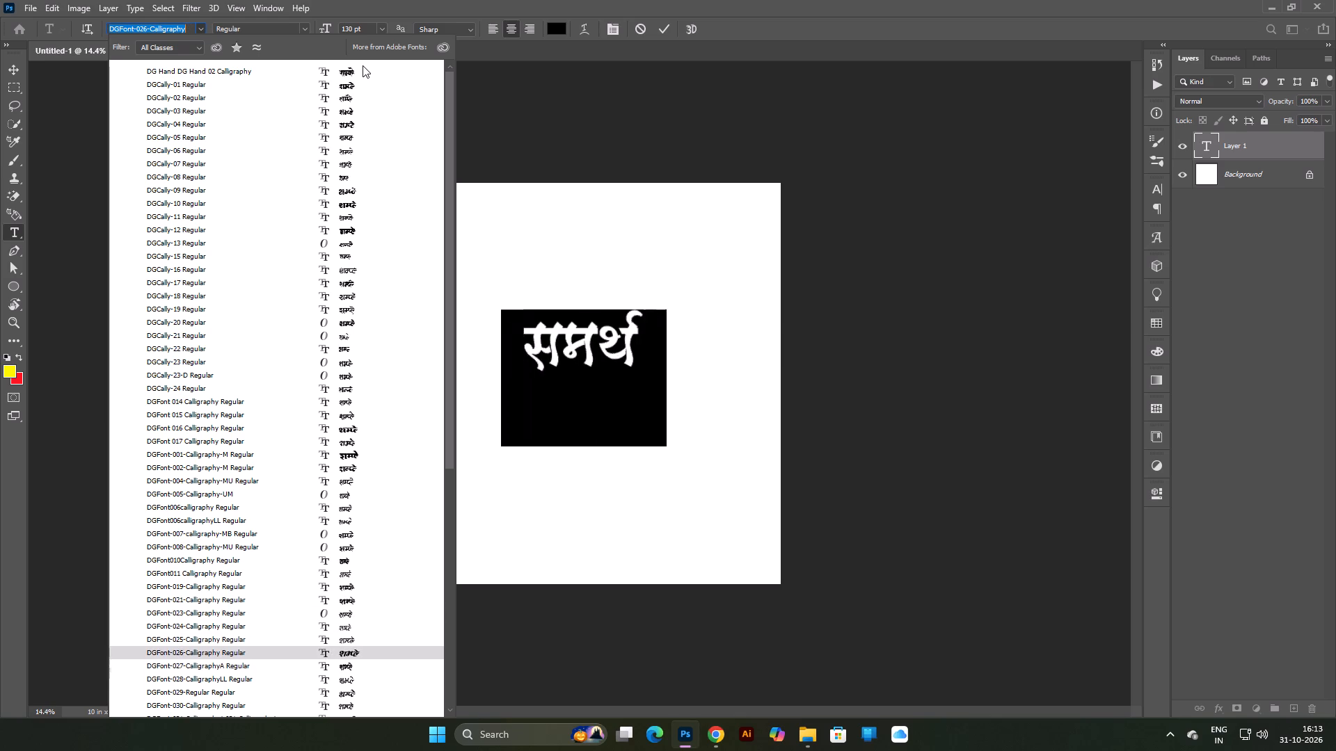
{"action": "key", "text": "Down"}
{"action": "key", "text": "Down"}
{"action": "key", "text": "Down"}
{"action": "key", "text": "Down"}
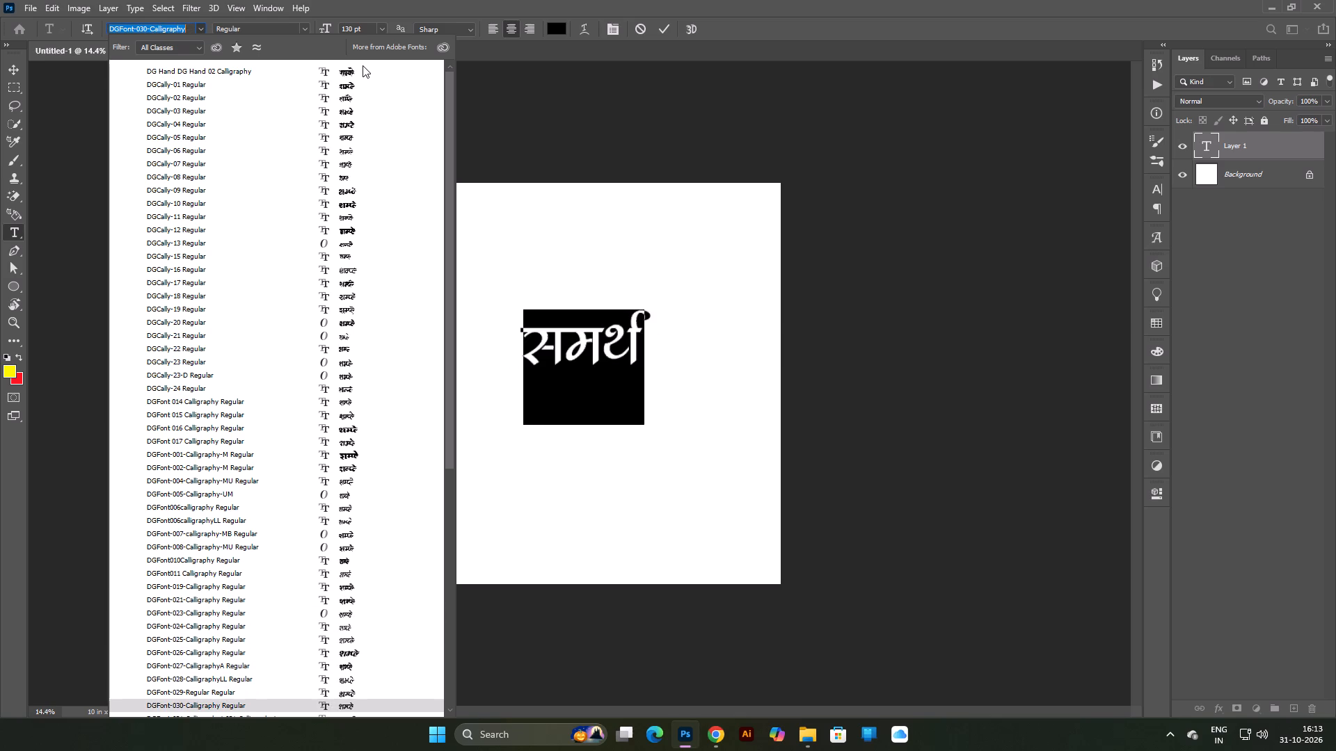
{"action": "key", "text": "Up"}
{"action": "key", "text": "Down"}
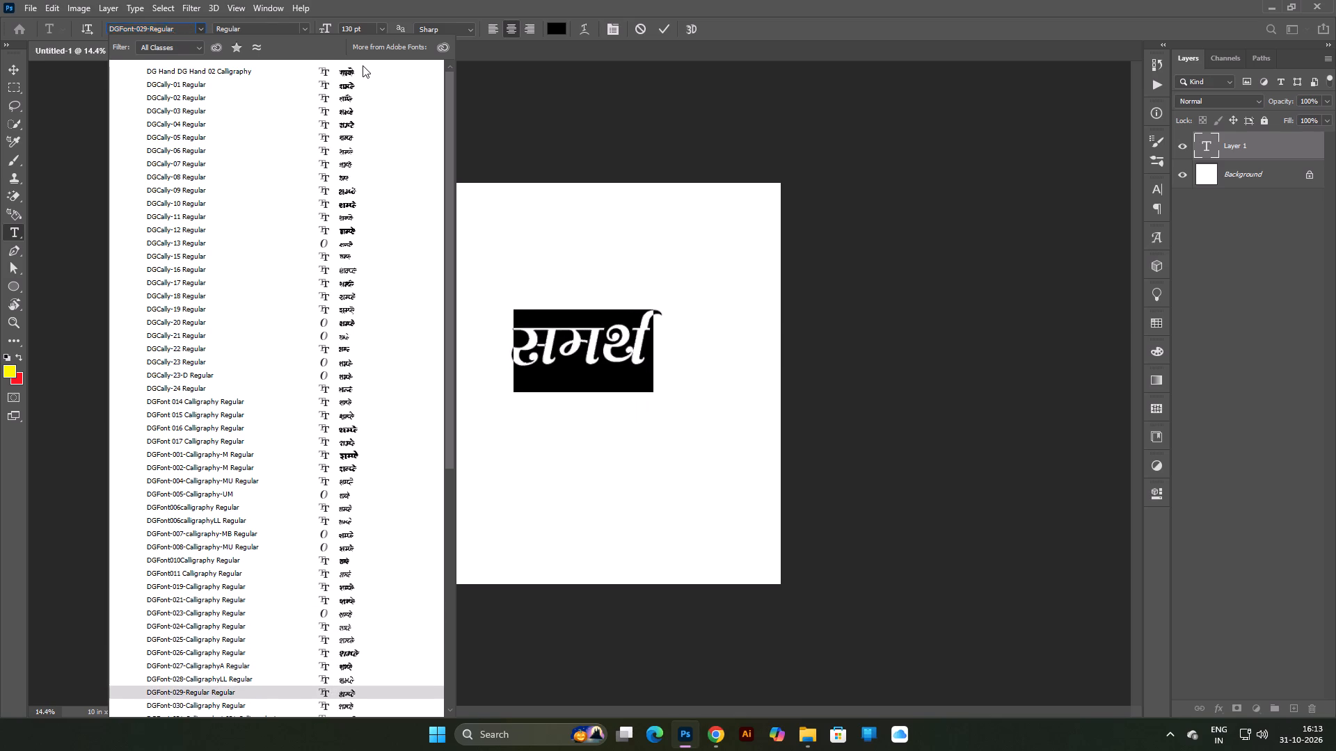
{"action": "key", "text": "Down"}
{"action": "key", "text": "Down"}
{"action": "key", "text": "Down"}
{"action": "key", "text": "Down"}
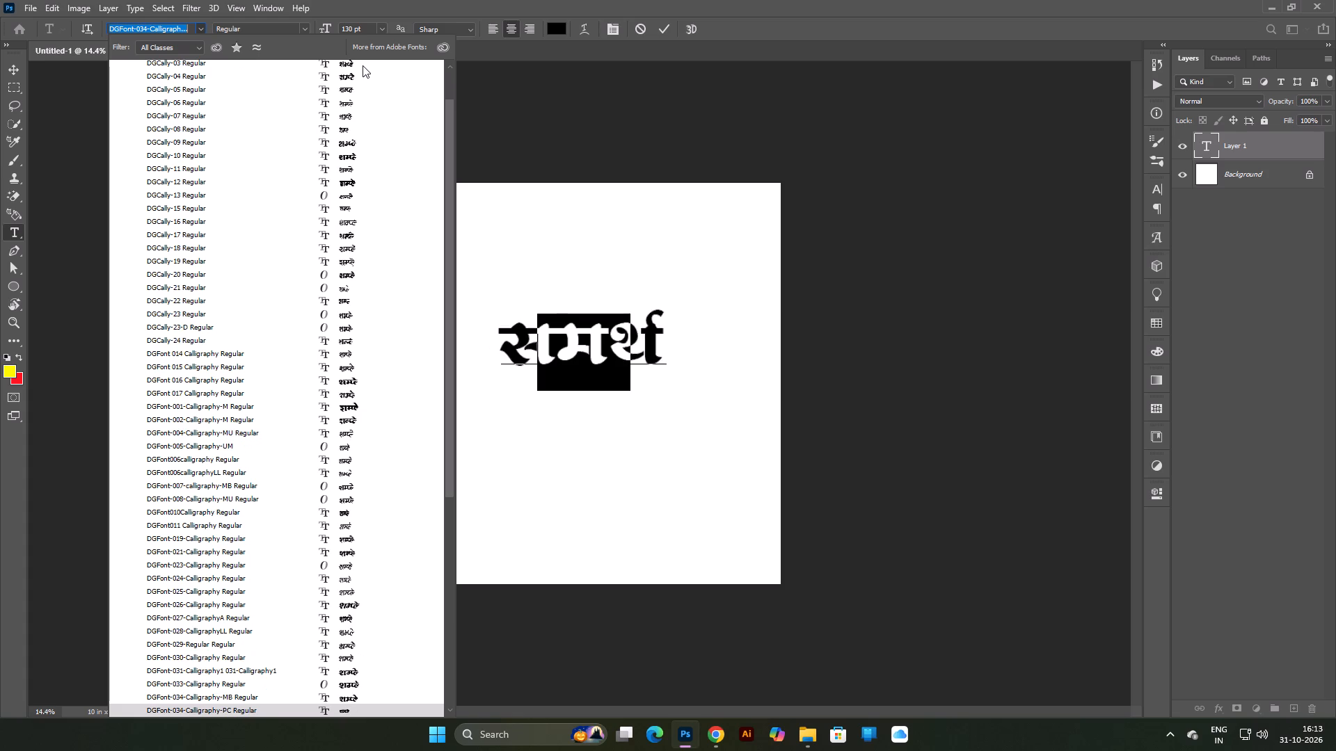
Preview समर्थ in the DGFont calligraphy fonts from DGFont-034 to DGFont-048.
{"action": "key", "text": "Up"}
{"action": "key", "text": "Down"}
{"action": "key", "text": "Down"}
{"action": "key", "text": "Down"}
{"action": "key", "text": "Down"}
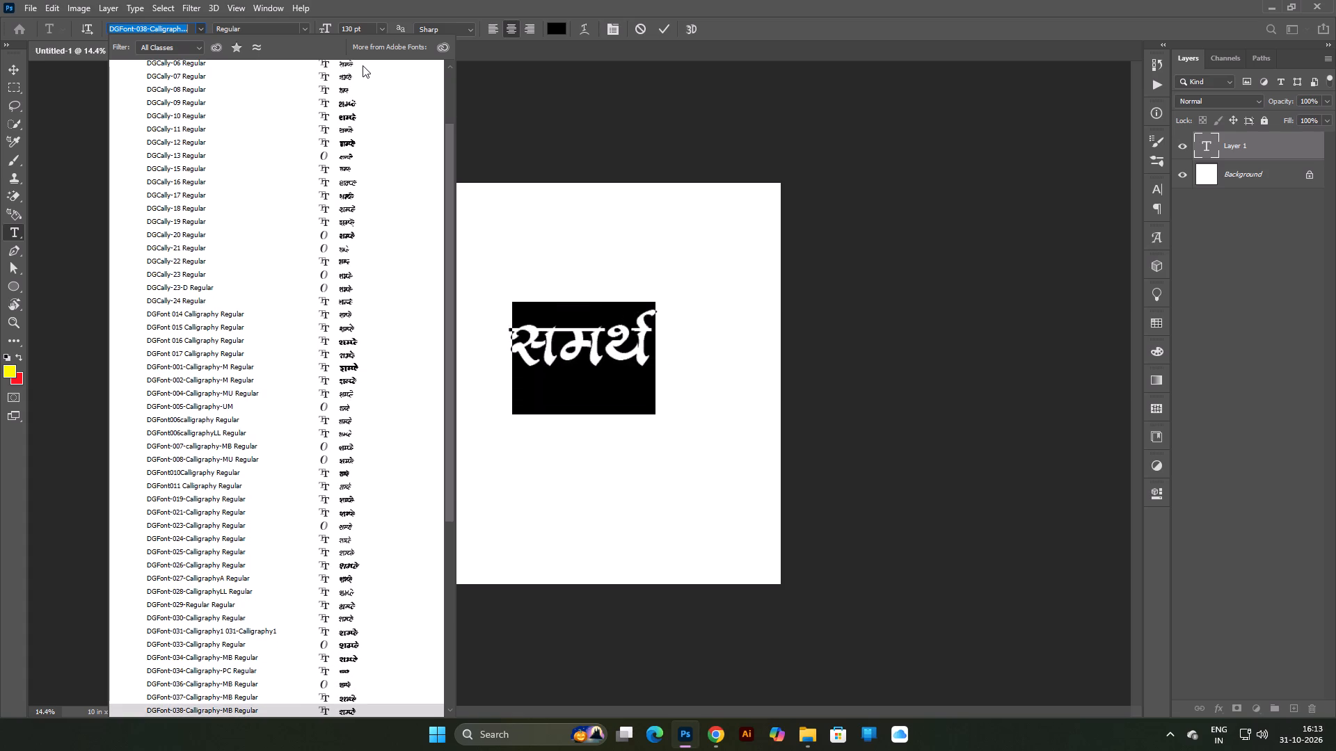
{"action": "key", "text": "Down"}
{"action": "key", "text": "Down"}
{"action": "key", "text": "Down"}
{"action": "key", "text": "Down"}
{"action": "key", "text": "Down"}
{"action": "key", "text": "Down"}
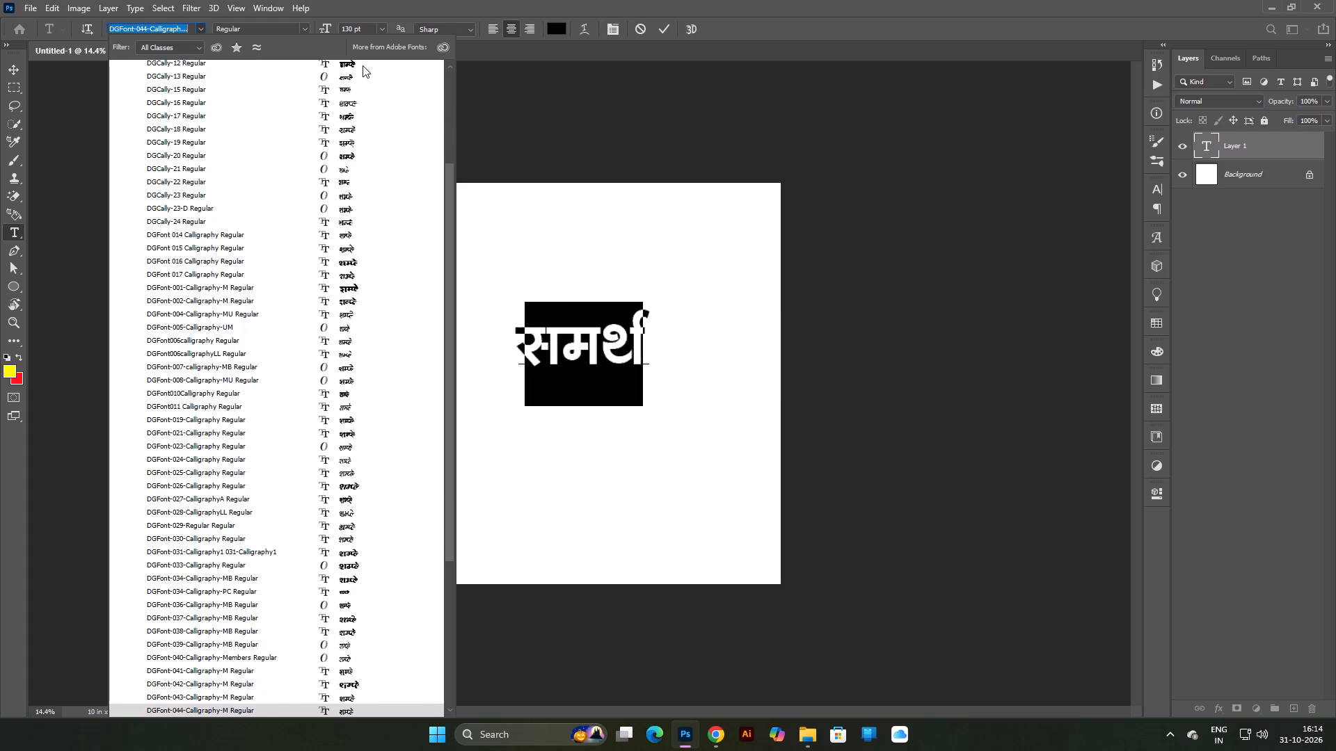
{"action": "key", "text": "Down"}
{"action": "key", "text": "Down"}
{"action": "key", "text": "Down"}
{"action": "key", "text": "Down"}
{"action": "key", "text": "Down"}
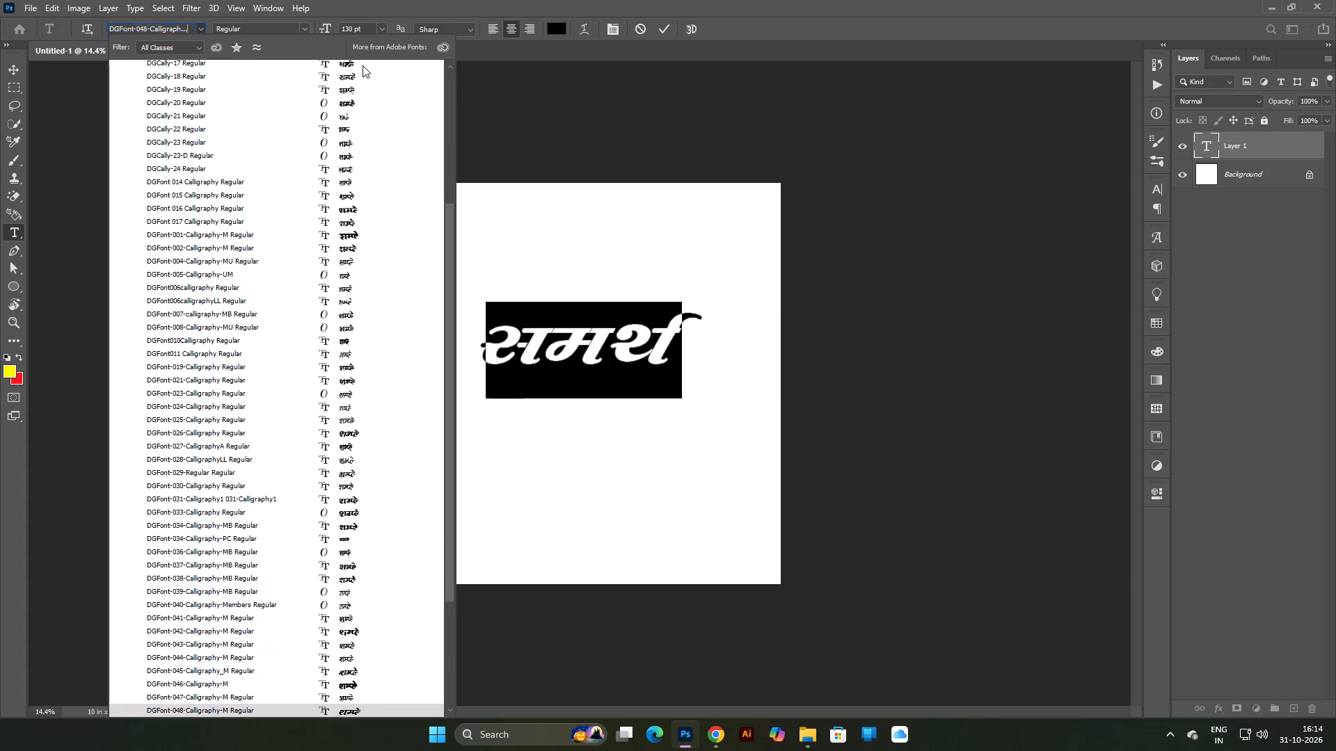
Preview समर्थ in the remaining DGFont fonts around DGFont-048 to DGFont-050, DGFont-14, DGFont-20 and DGFonts Bold, continuing to DGHand-008.
{"action": "key", "text": "Up"}
{"action": "key", "text": "Down"}
{"action": "key", "text": "Down"}
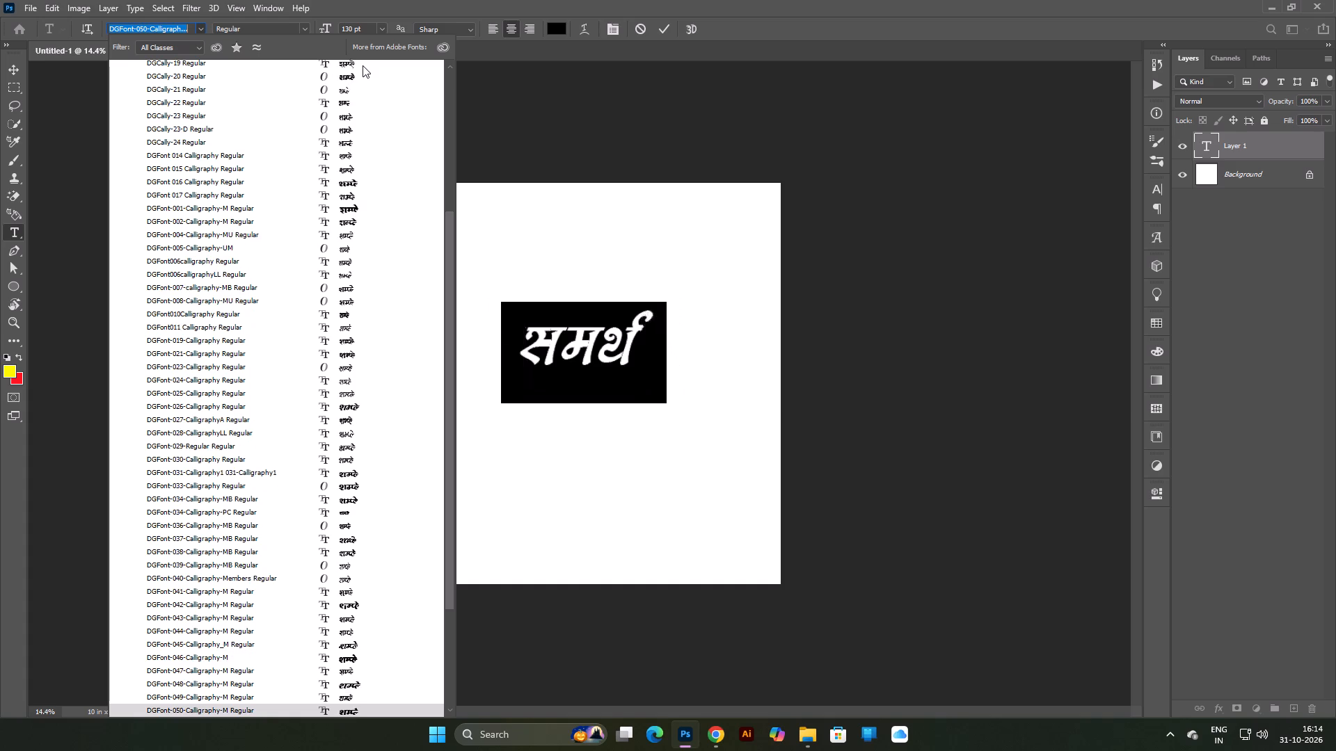
{"action": "key", "text": "Down"}
{"action": "key", "text": "Down"}
{"action": "key", "text": "Up"}
{"action": "key", "text": "Up"}
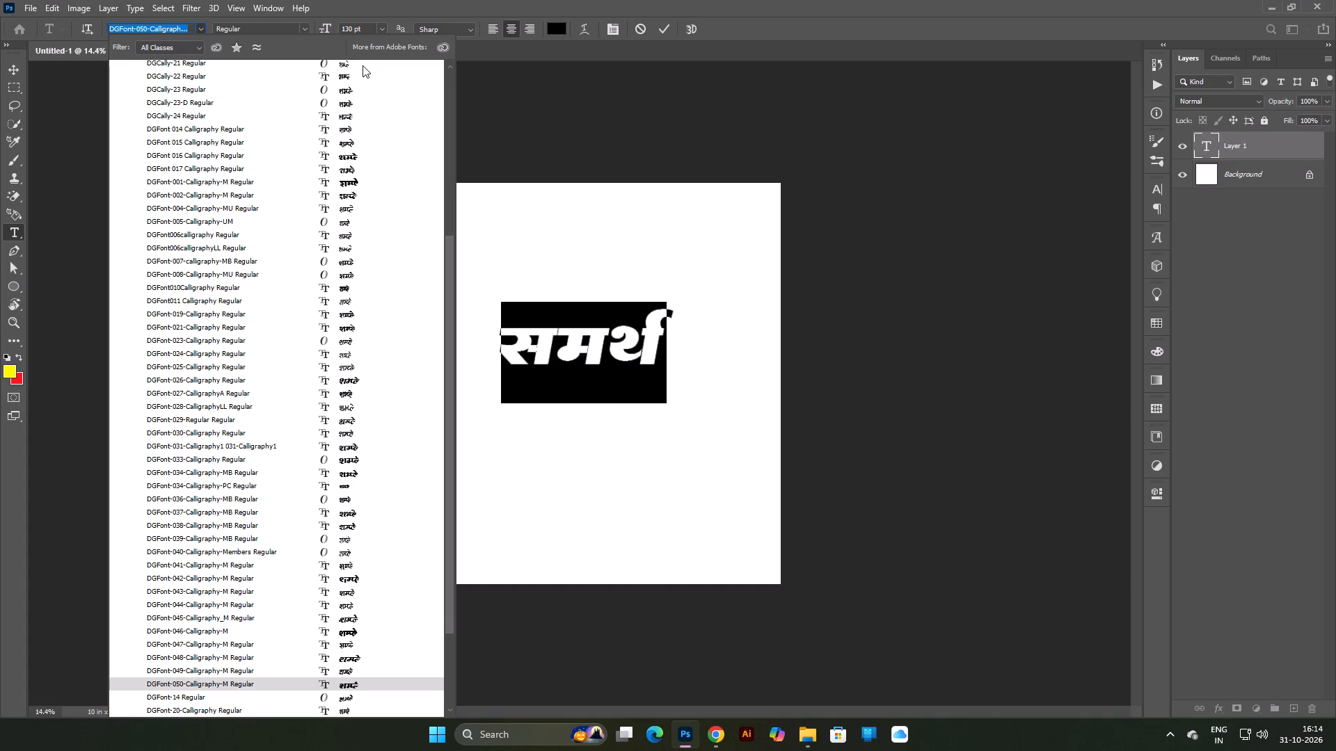
{"action": "key", "text": "Down"}
{"action": "key", "text": "Down"}
{"action": "key", "text": "Down"}
{"action": "key", "text": "Down"}
{"action": "key", "text": "Down"}
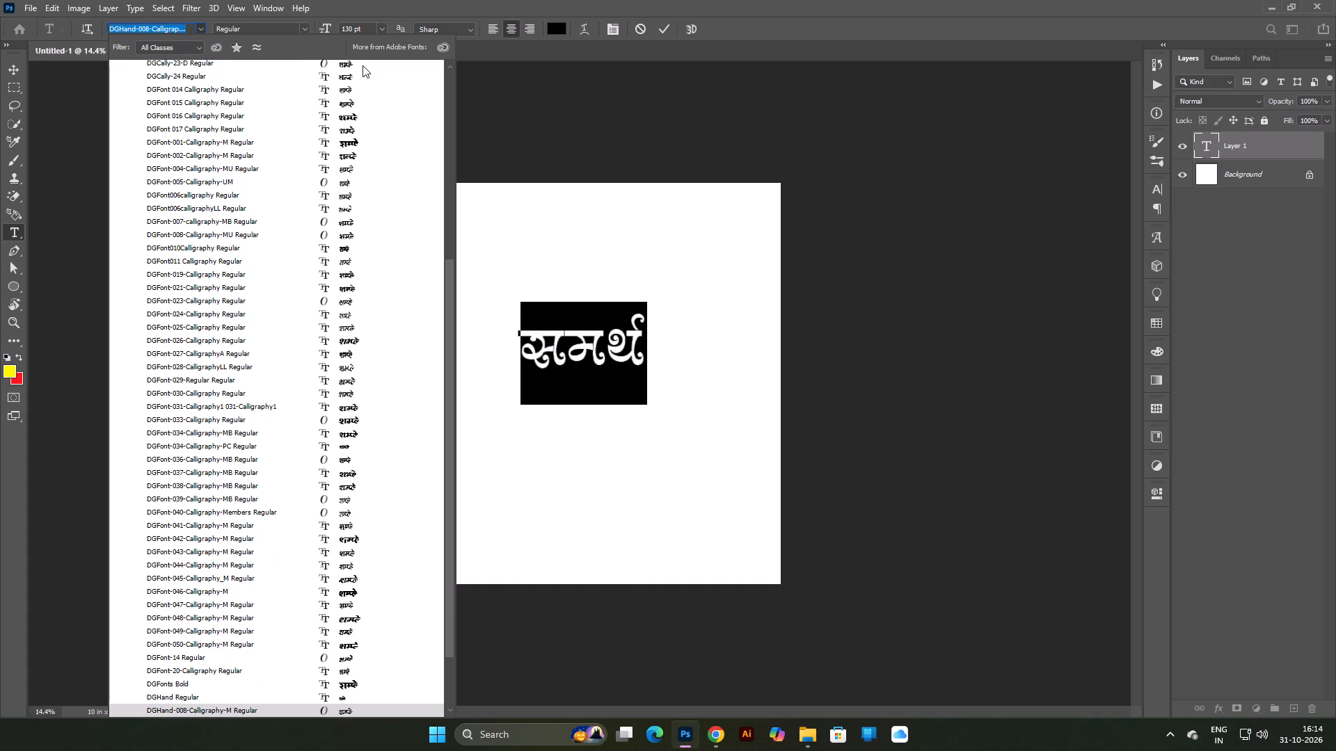
Preview समर्थ in the DGHand fonts from DGHand Regular to DGHand-10, comparing neighbouring styles.
{"action": "key", "text": "Up"}
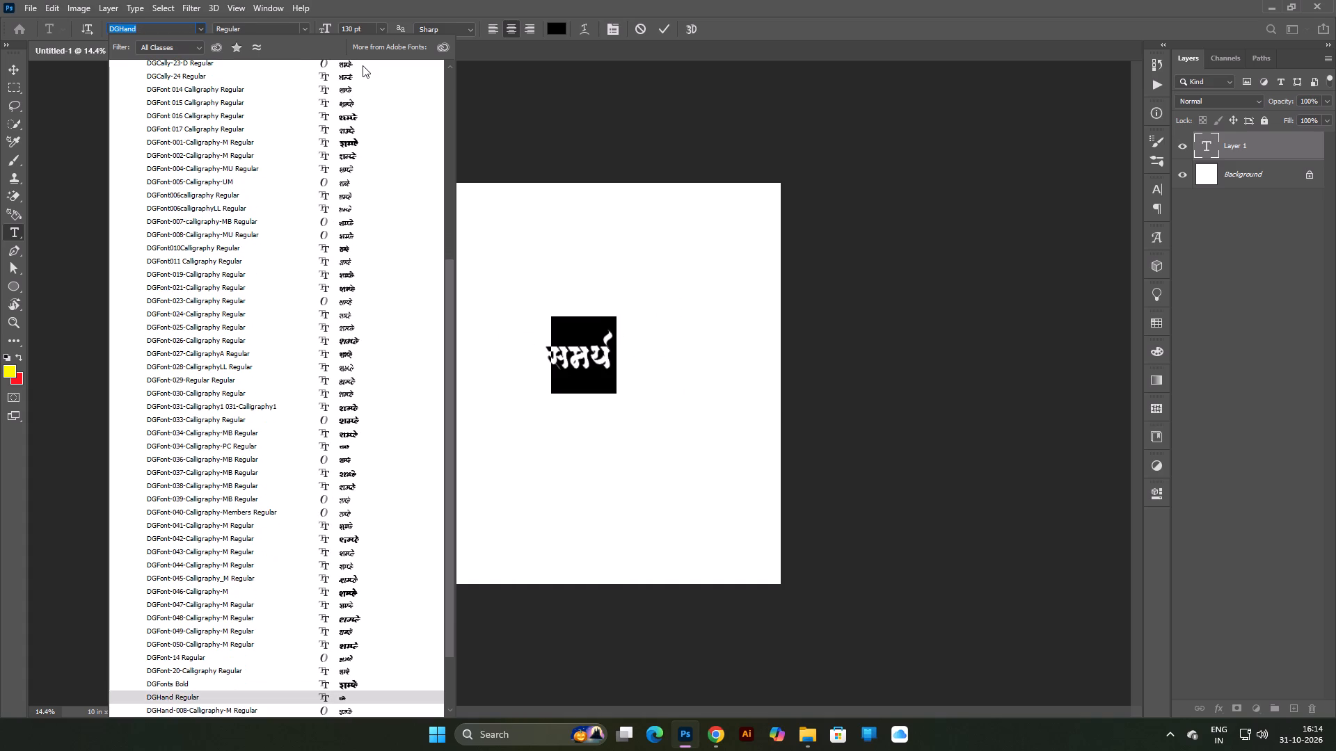
{"action": "key", "text": "Down"}
{"action": "key", "text": "Down"}
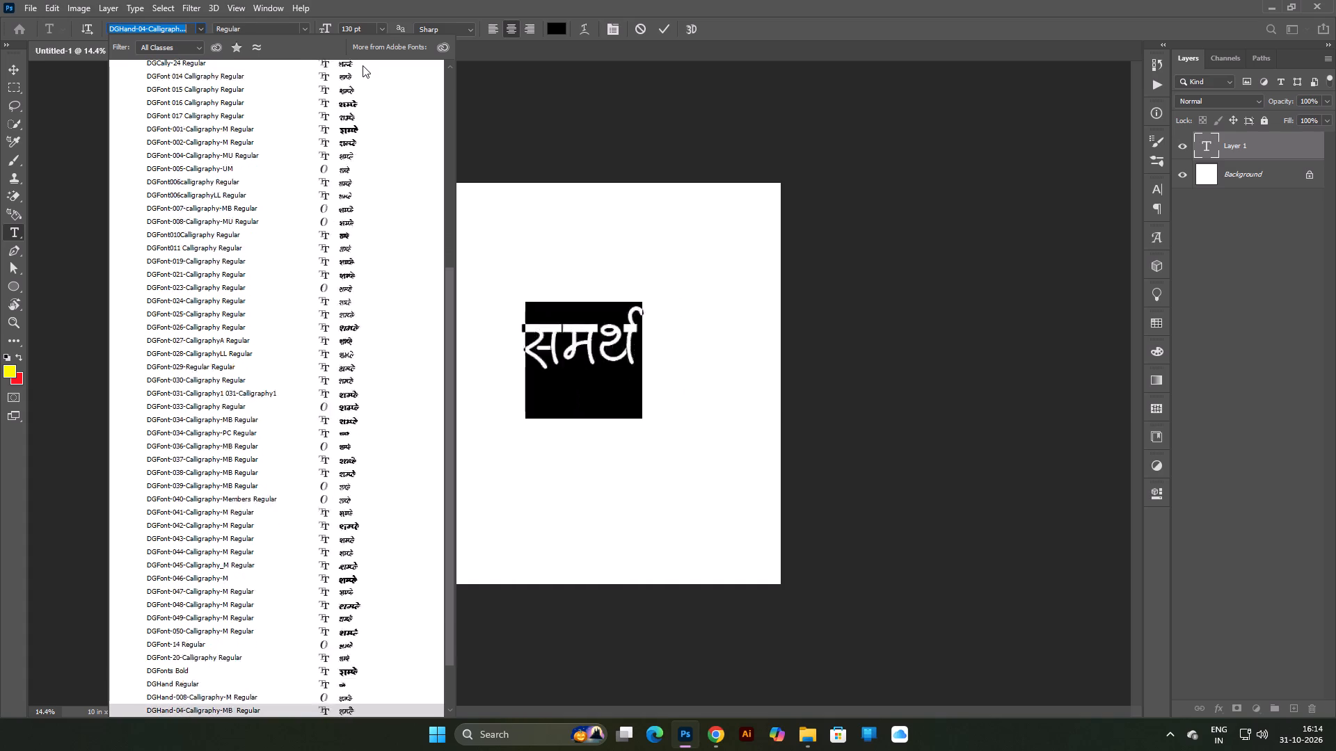
{"action": "key", "text": "Down"}
{"action": "key", "text": "Down"}
{"action": "key", "text": "Up"}
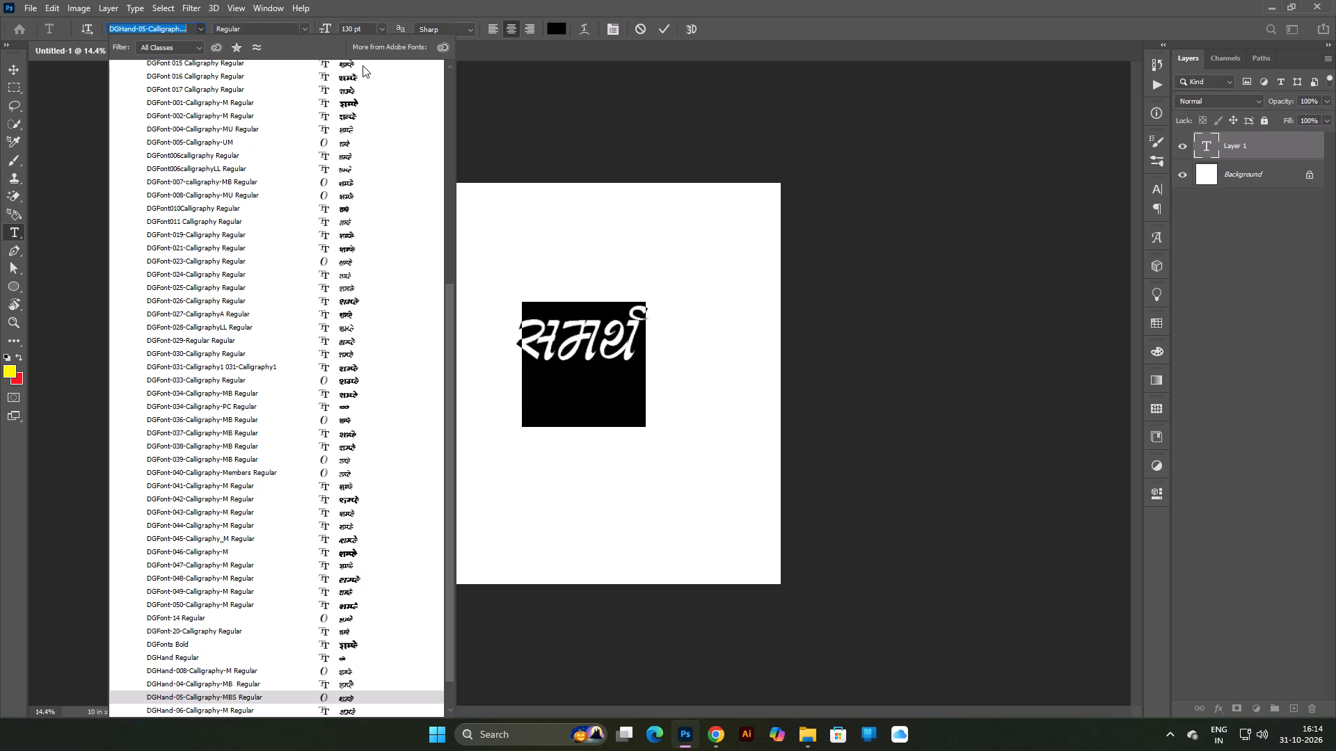
{"action": "key", "text": "Down"}
{"action": "key", "text": "Down"}
{"action": "key", "text": "Down"}
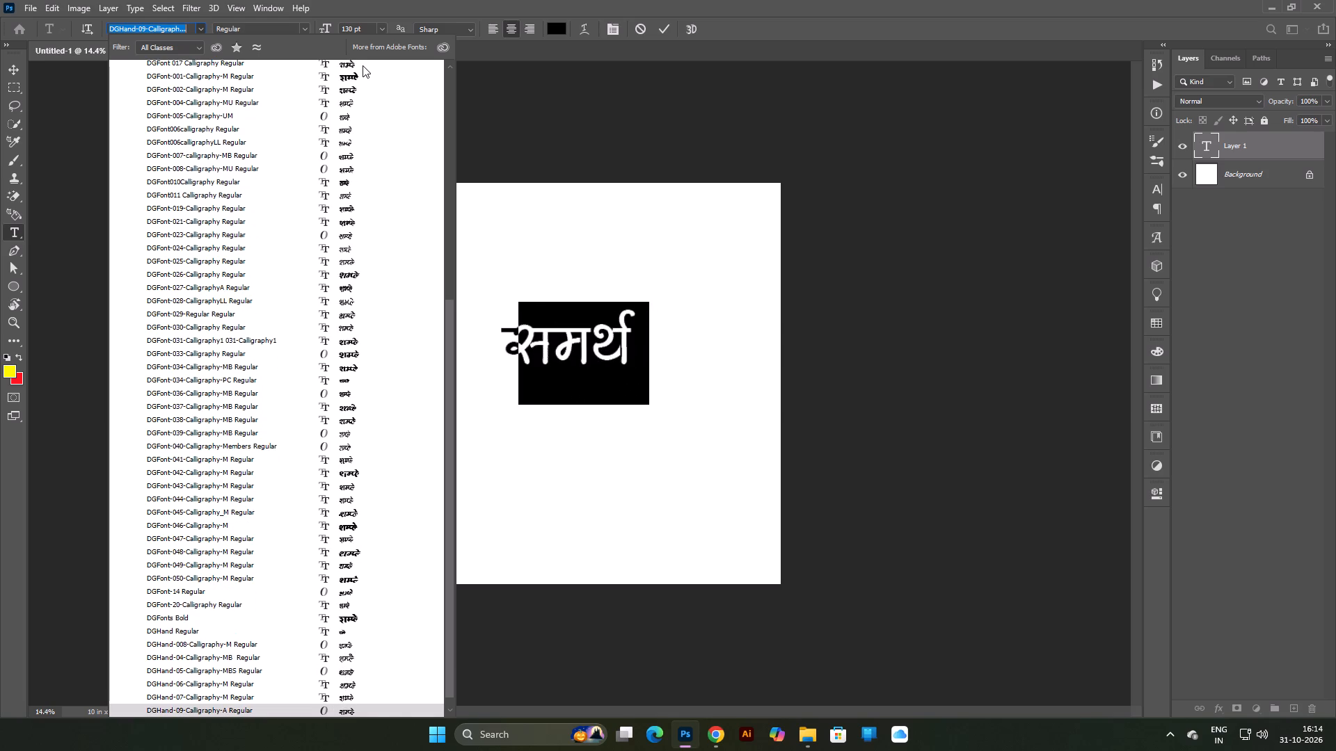
{"action": "key", "text": "Down"}
{"action": "key", "text": "Down"}
{"action": "key", "text": "Up"}
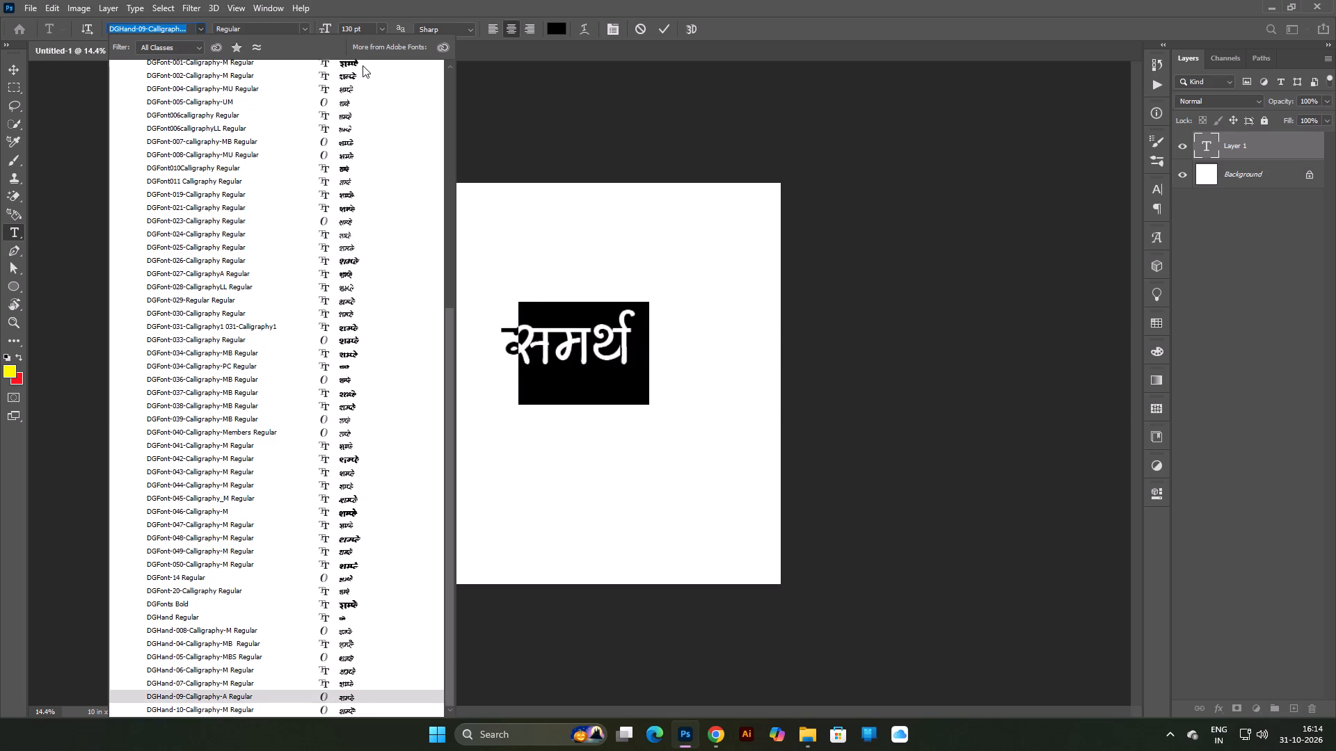
{"action": "key", "text": "Down"}
{"action": "key", "text": "Down"}
{"action": "key", "text": "Down"}
{"action": "key", "text": "Down"}
{"action": "key", "text": "Up"}
{"action": "key", "text": "Up"}
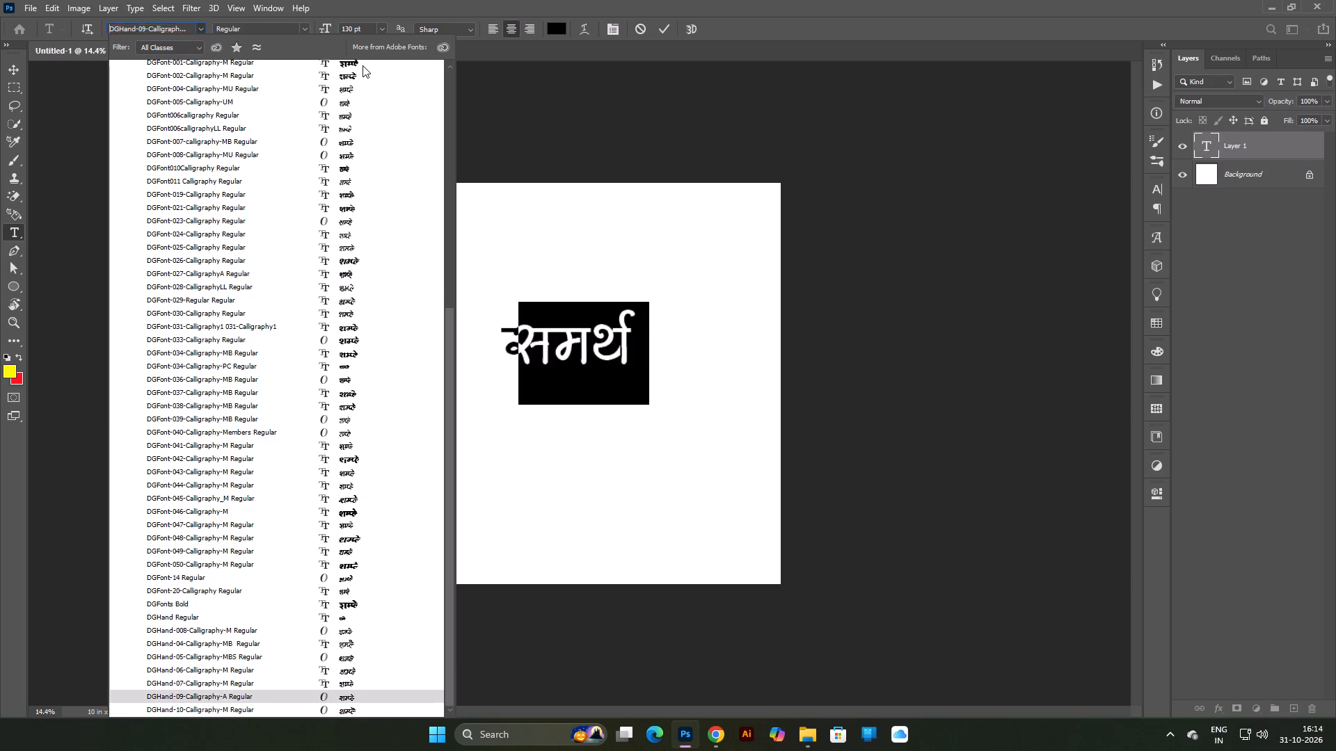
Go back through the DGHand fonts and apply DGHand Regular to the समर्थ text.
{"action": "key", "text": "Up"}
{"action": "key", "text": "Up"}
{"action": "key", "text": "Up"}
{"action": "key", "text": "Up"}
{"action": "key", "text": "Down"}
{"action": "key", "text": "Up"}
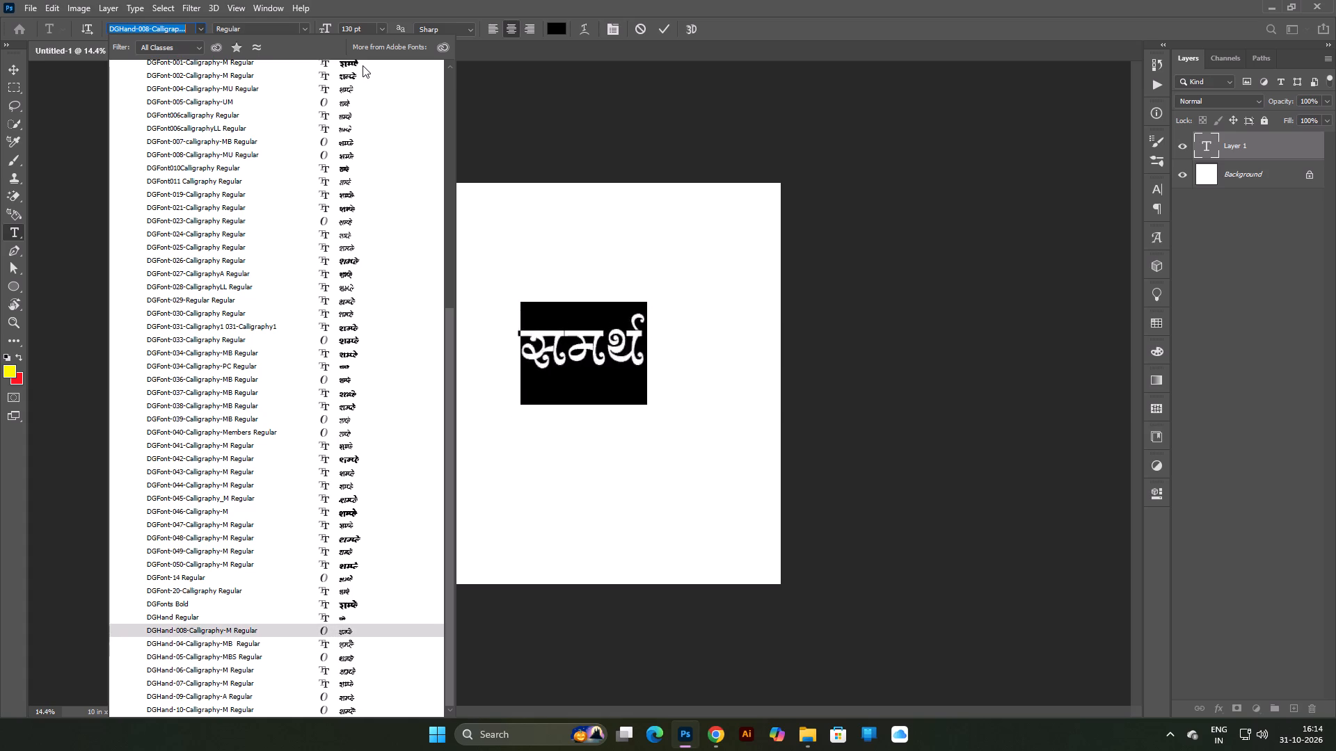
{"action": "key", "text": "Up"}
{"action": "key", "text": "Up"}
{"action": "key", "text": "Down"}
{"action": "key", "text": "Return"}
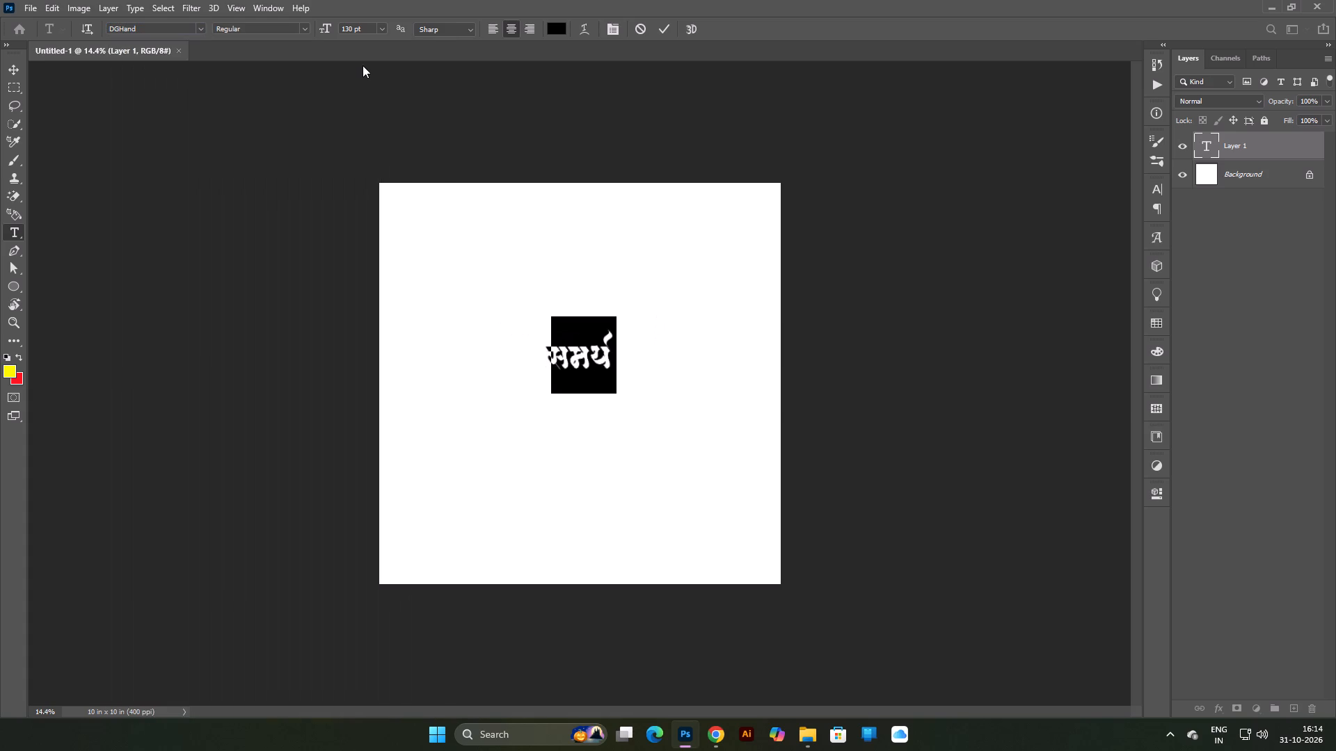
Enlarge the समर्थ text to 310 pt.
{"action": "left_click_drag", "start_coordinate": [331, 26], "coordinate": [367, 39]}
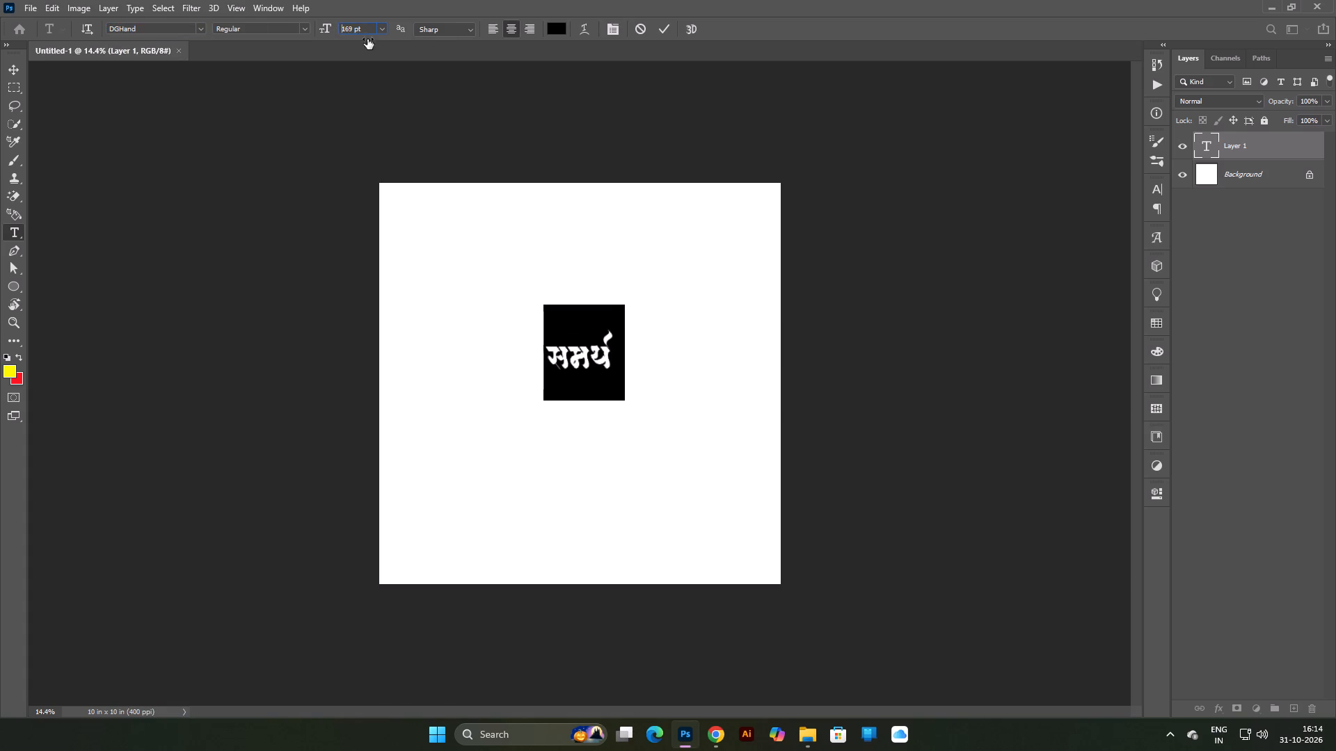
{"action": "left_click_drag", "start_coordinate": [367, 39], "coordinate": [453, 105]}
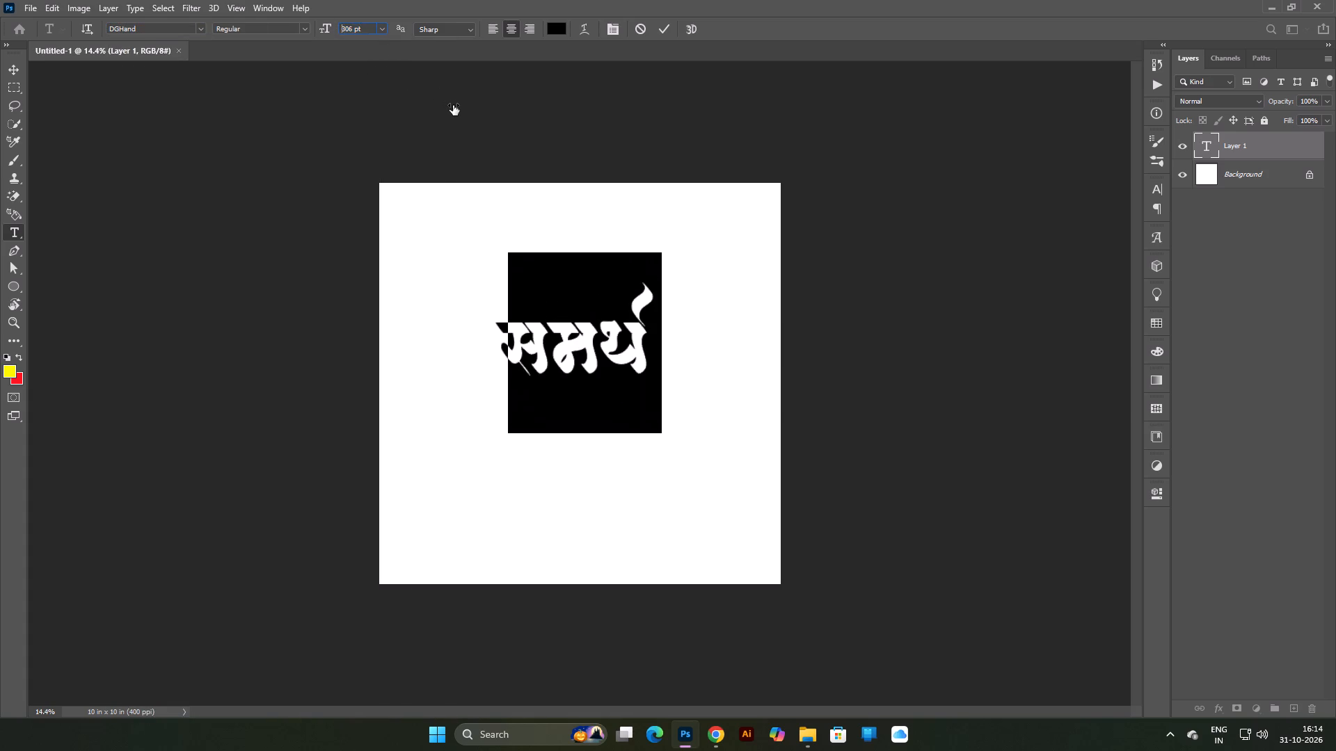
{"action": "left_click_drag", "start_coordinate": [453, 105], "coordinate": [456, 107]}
Commit the text edit and move the समर्थ lettering slightly up and to the right on the canvas.
{"action": "left_click", "coordinate": [16, 70]}
{"action": "left_click", "coordinate": [44, 81]}
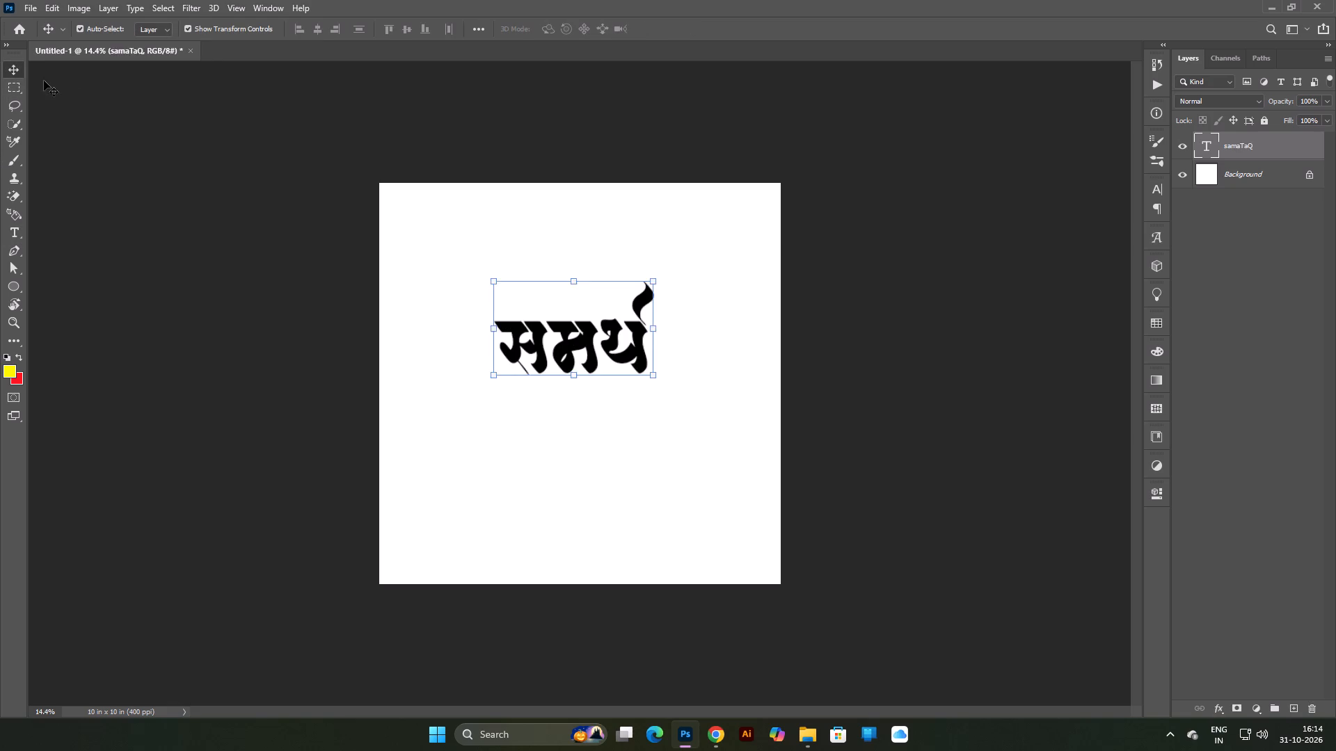
{"action": "scroll", "coordinate": [507, 207], "scroll_direction": "down", "scroll_amount": 4}
{"action": "scroll", "coordinate": [564, 417], "scroll_direction": "up", "scroll_amount": 7}
{"action": "left_click_drag", "start_coordinate": [589, 315], "coordinate": [619, 303]}
Reopen the समर्थ text, search fonts for "dg" and apply DGHand-05-Calligraphy-MBS Regular.
{"action": "double_click", "coordinate": [619, 303]}
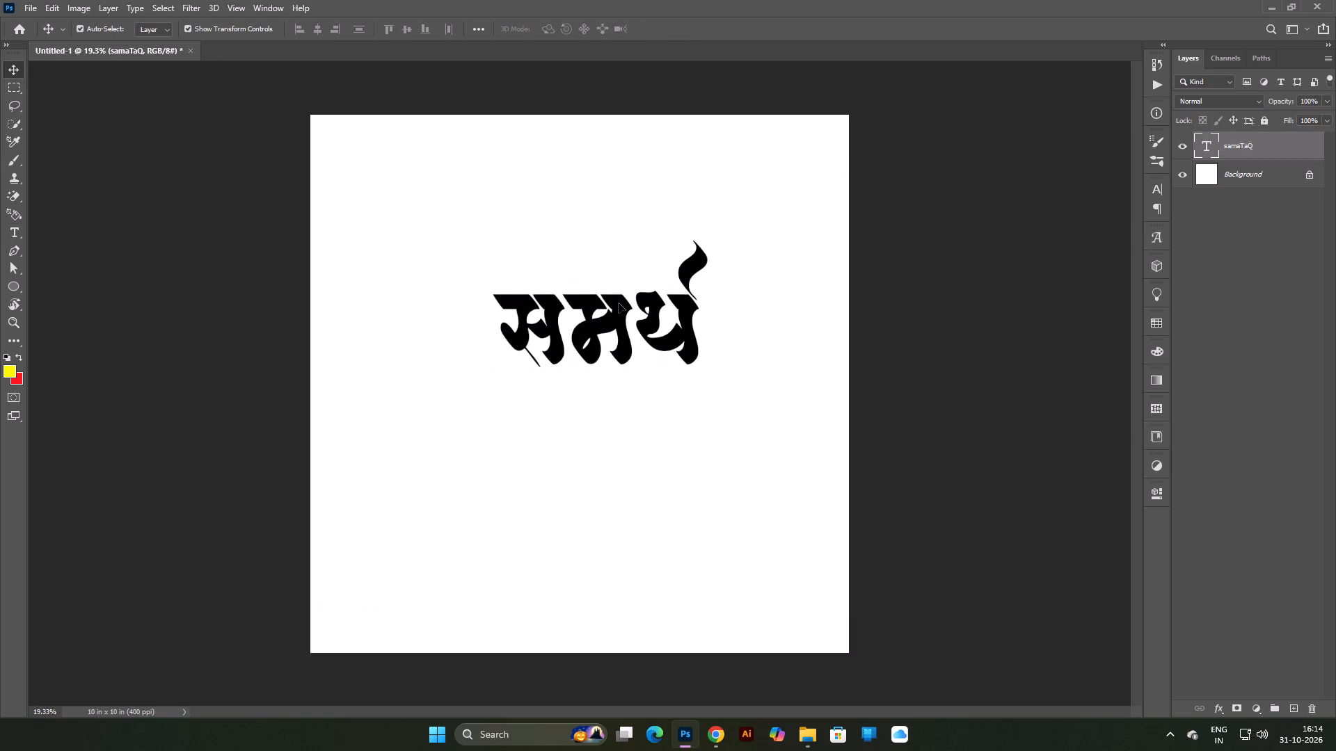
{"action": "left_click", "coordinate": [162, 25]}
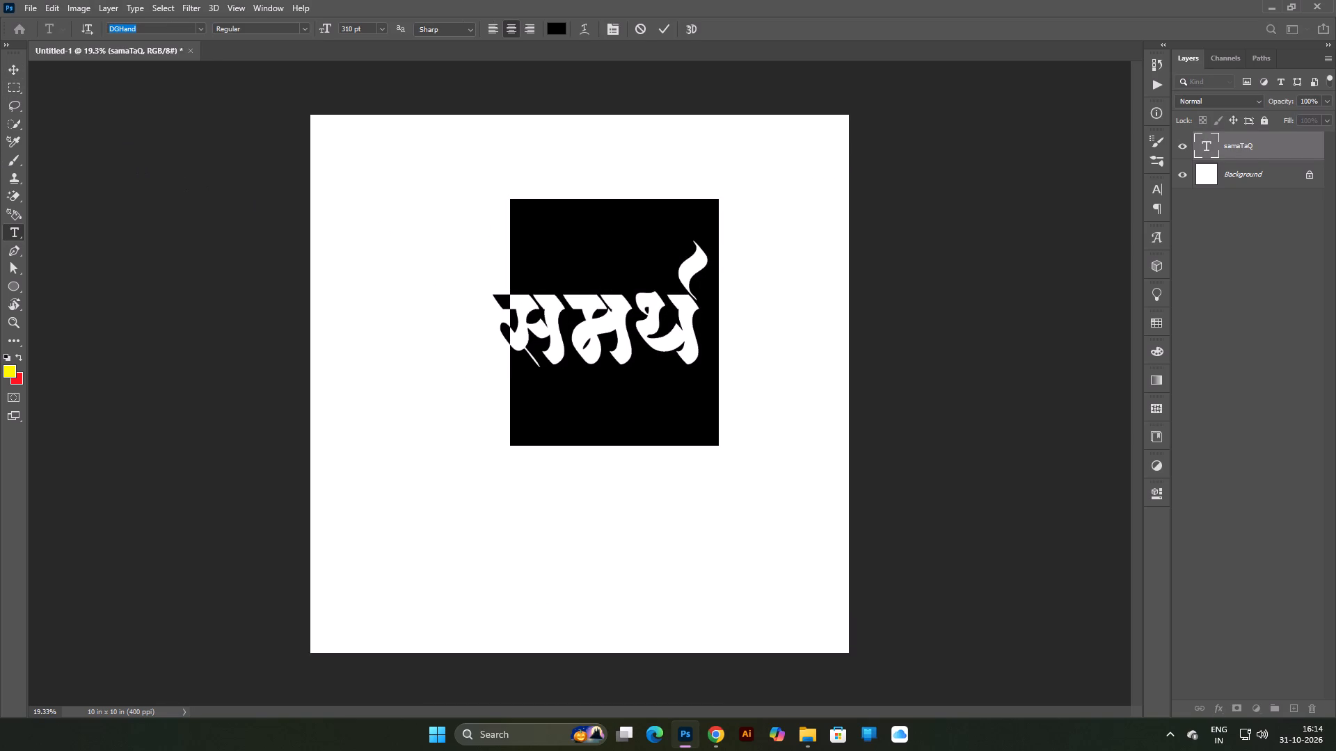
{"action": "key", "text": "d"}
{"action": "key", "text": "g"}
{"action": "scroll", "coordinate": [174, 380], "scroll_direction": "down", "scroll_amount": 5}
{"action": "scroll", "coordinate": [339, 503], "scroll_direction": "down", "scroll_amount": 7}
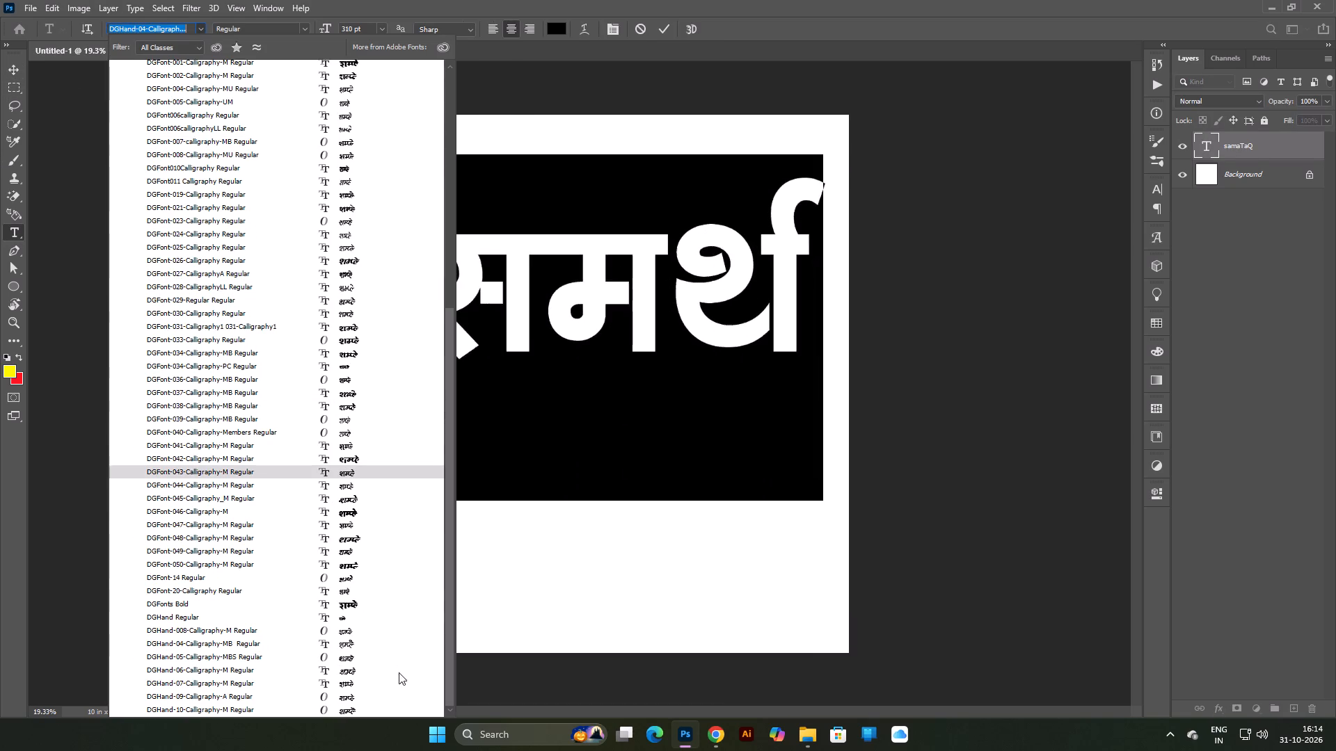
{"action": "key", "text": "Up"}
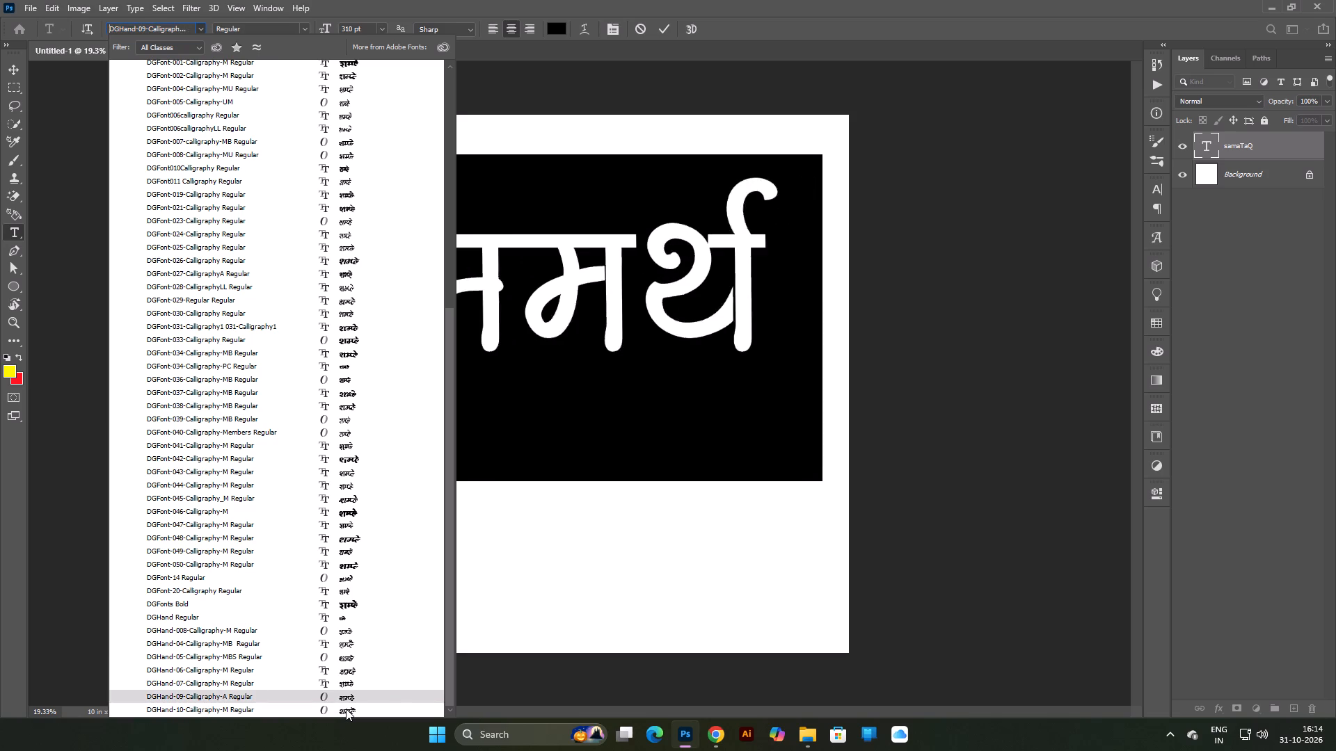
{"action": "key", "text": "Up"}
{"action": "key", "text": "Up"}
{"action": "key", "text": "Up"}
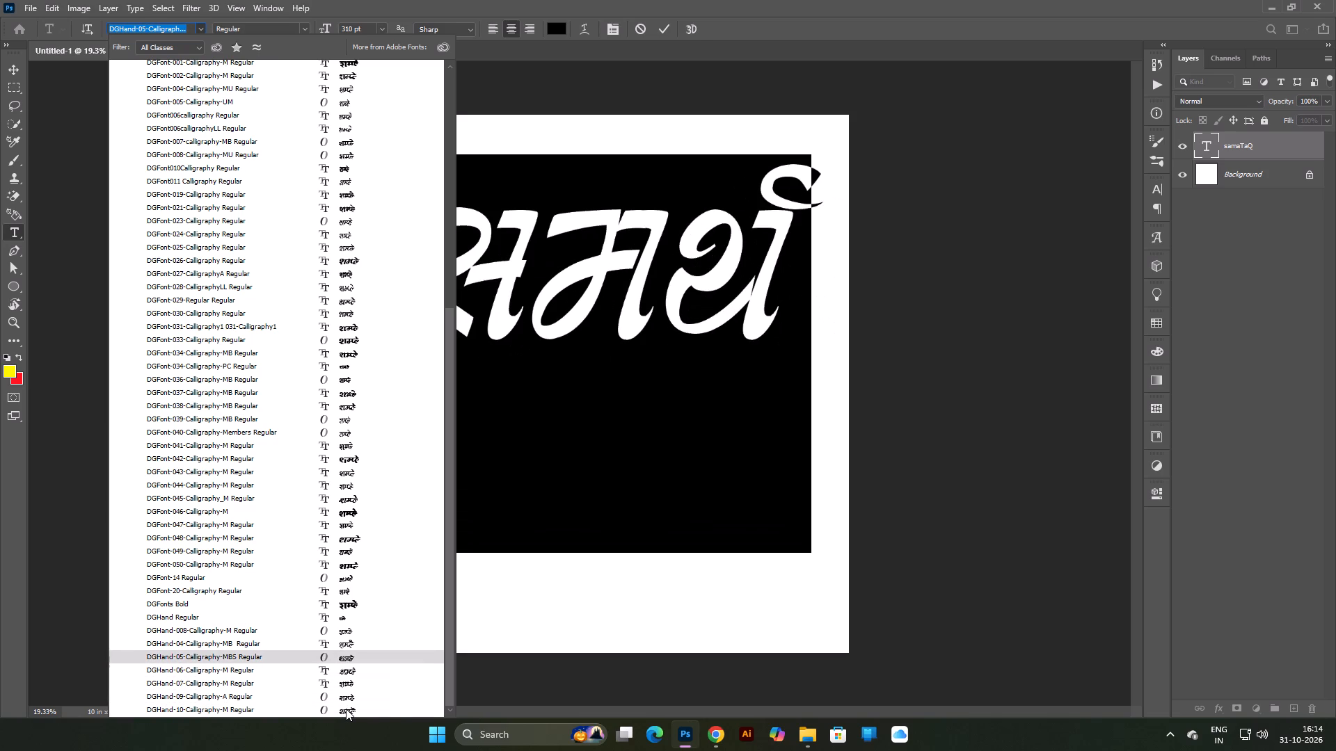
{"action": "key", "text": "Return"}
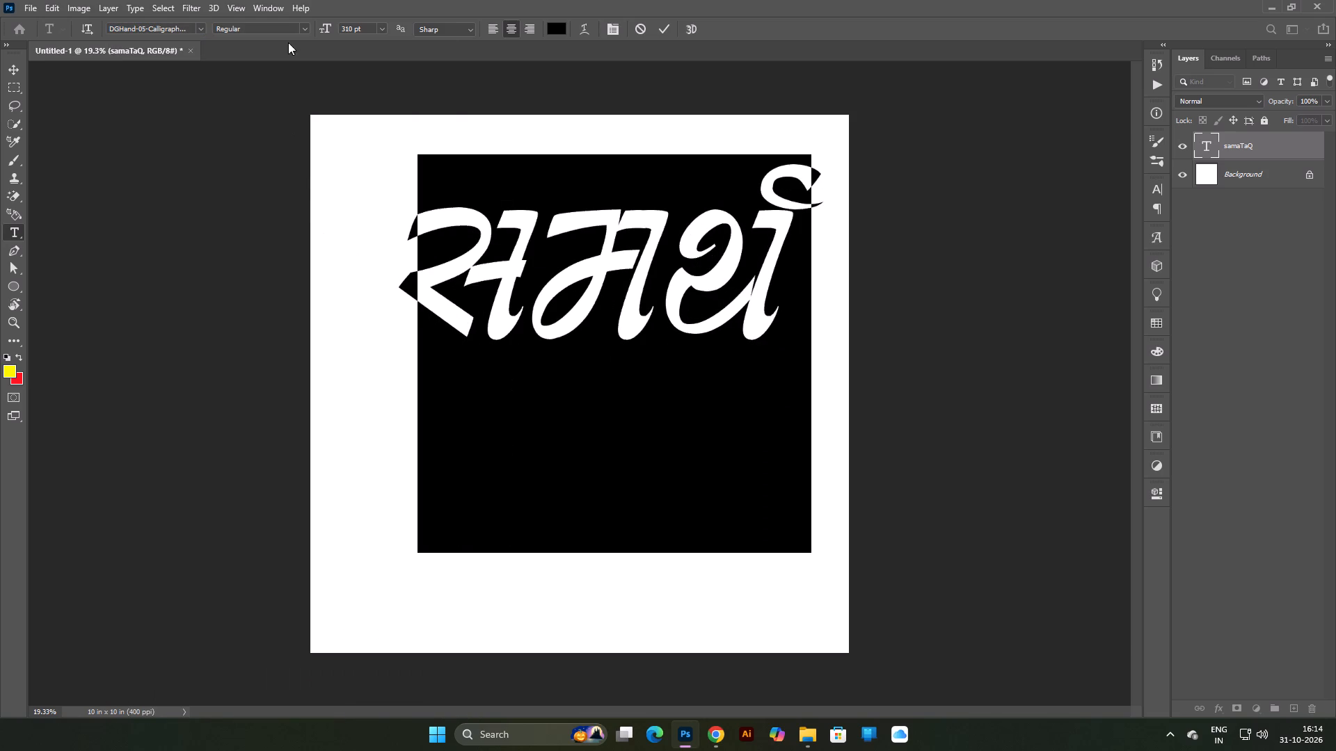
Reduce the समर्थ text to 225 pt and commit the text edit.
{"action": "left_click_drag", "start_coordinate": [325, 26], "coordinate": [266, 54]}
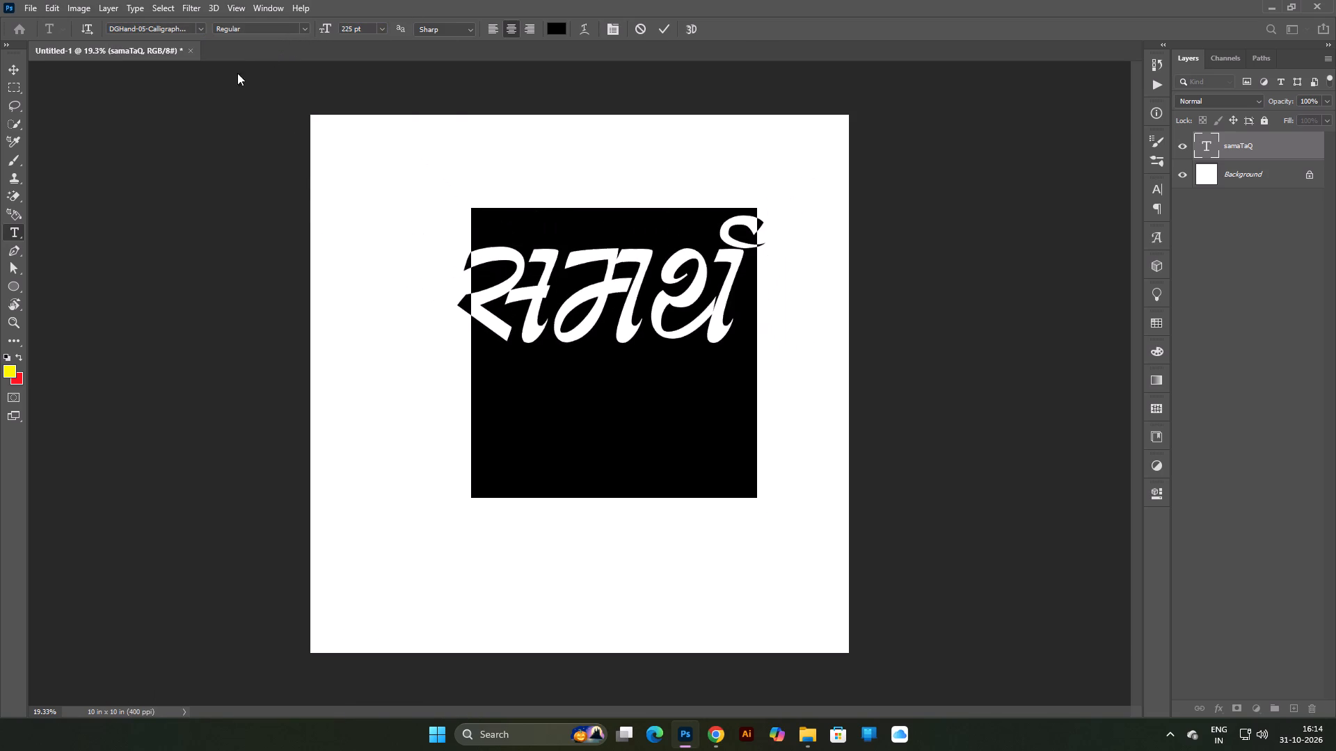
{"action": "left_click", "coordinate": [11, 68]}
{"action": "left_click", "coordinate": [56, 83]}
Move the समर्थ lettering so it is centred horizontally and sits just above the middle of the canvas.
{"action": "scroll", "coordinate": [577, 302], "scroll_direction": "down", "scroll_amount": 6}
{"action": "scroll", "coordinate": [527, 308], "scroll_direction": "up", "scroll_amount": 5}
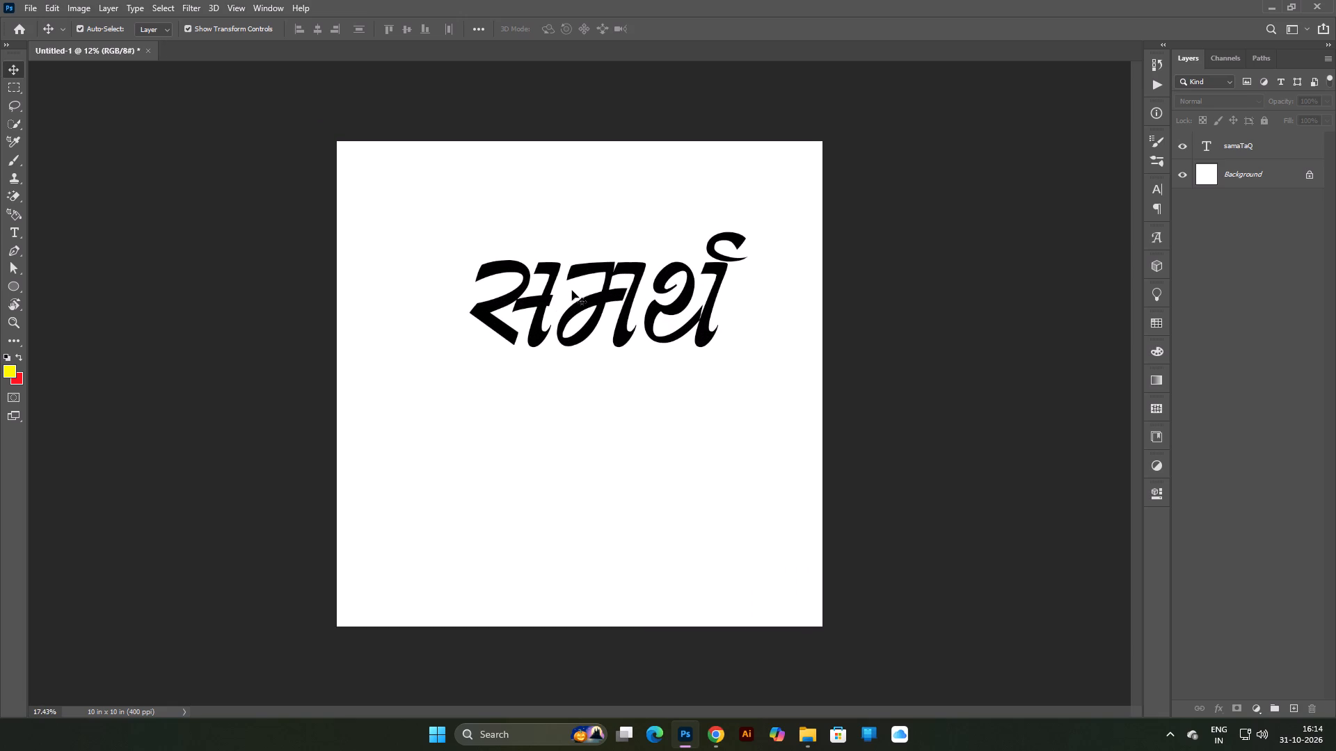
{"action": "left_click_drag", "start_coordinate": [621, 310], "coordinate": [597, 347]}
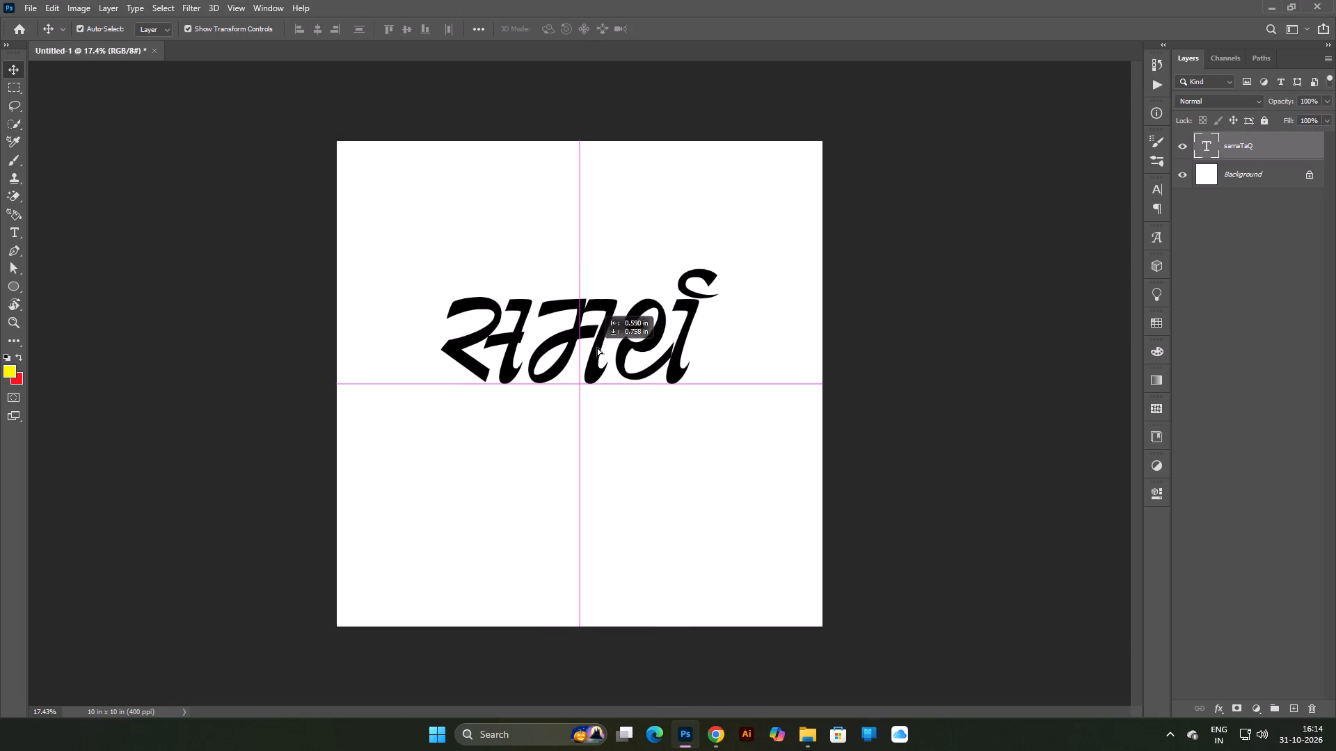
{"action": "left_click_drag", "start_coordinate": [597, 347], "coordinate": [594, 345]}
{"action": "double_click", "coordinate": [594, 345]}
{"action": "scroll", "coordinate": [582, 344], "scroll_direction": "down", "scroll_amount": 5}
{"action": "scroll", "coordinate": [581, 344], "scroll_direction": "up", "scroll_amount": 5}
{"action": "scroll", "coordinate": [607, 346], "scroll_direction": "down", "scroll_amount": 6}
{"action": "scroll", "coordinate": [626, 344], "scroll_direction": "up", "scroll_amount": 6}
{"action": "key", "text": "Return"}
{"action": "left_click", "coordinate": [752, 378]}
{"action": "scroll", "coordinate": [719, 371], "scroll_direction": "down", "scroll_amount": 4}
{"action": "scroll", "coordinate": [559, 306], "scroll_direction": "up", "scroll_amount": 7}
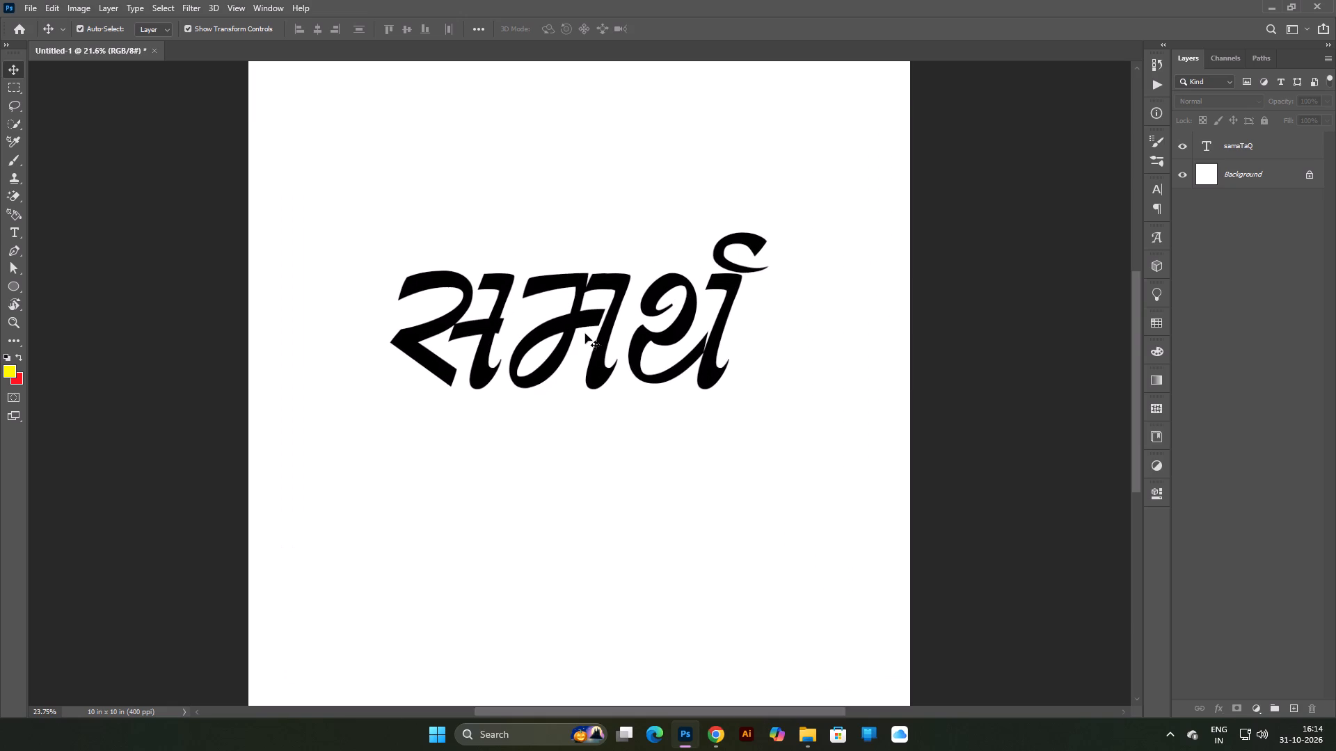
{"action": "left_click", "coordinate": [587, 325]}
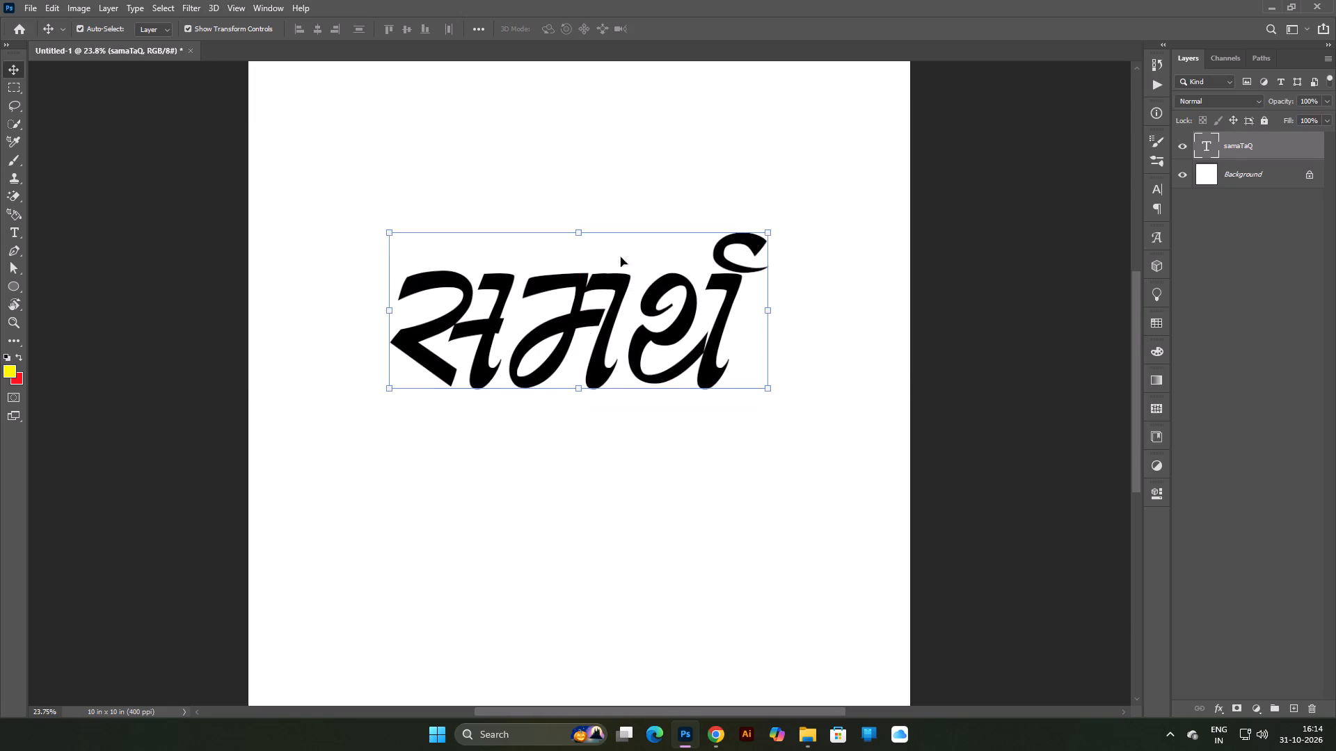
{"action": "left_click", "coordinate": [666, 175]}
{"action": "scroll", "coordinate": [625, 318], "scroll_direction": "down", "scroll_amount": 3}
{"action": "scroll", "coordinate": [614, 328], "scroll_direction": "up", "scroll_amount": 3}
Switch to Chrome and search Google for "hangar png" in a new tab.
{"action": "left_click", "coordinate": [722, 741]}
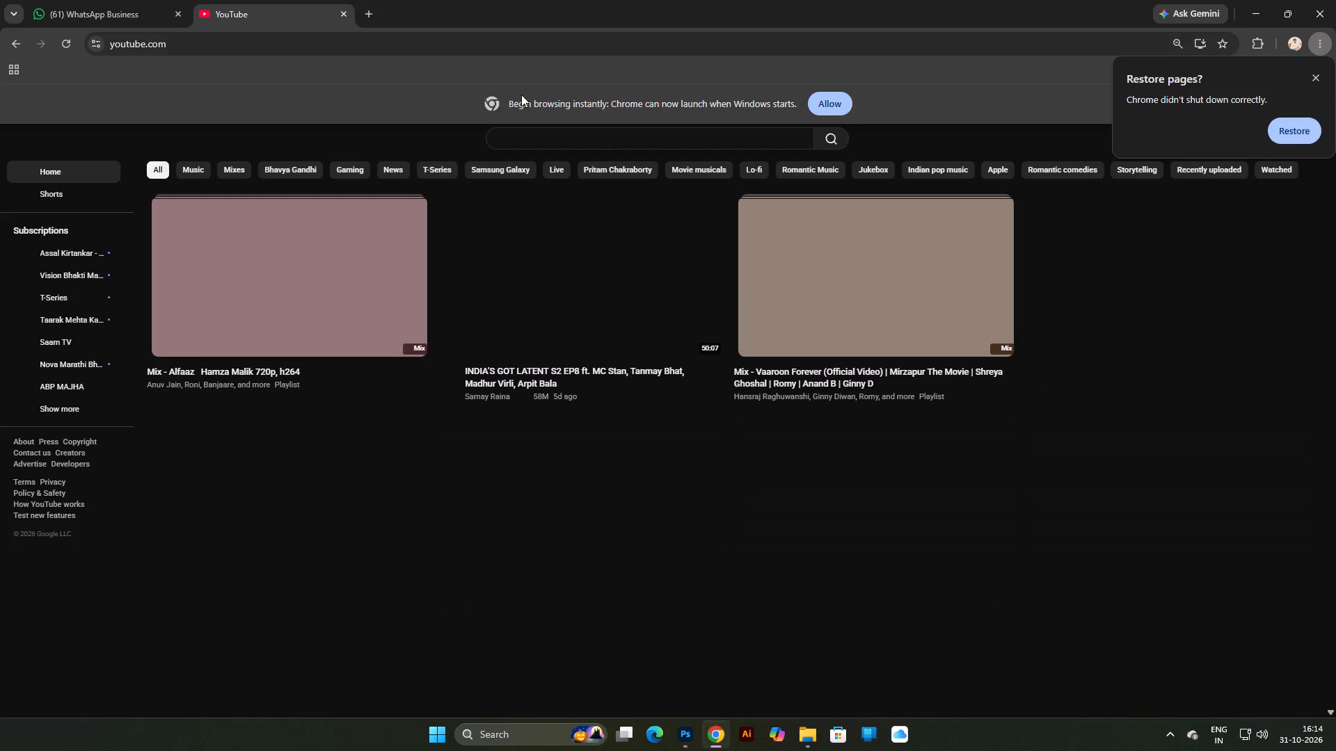
{"action": "left_click", "coordinate": [361, 9]}
{"action": "left_click", "coordinate": [642, 338]}
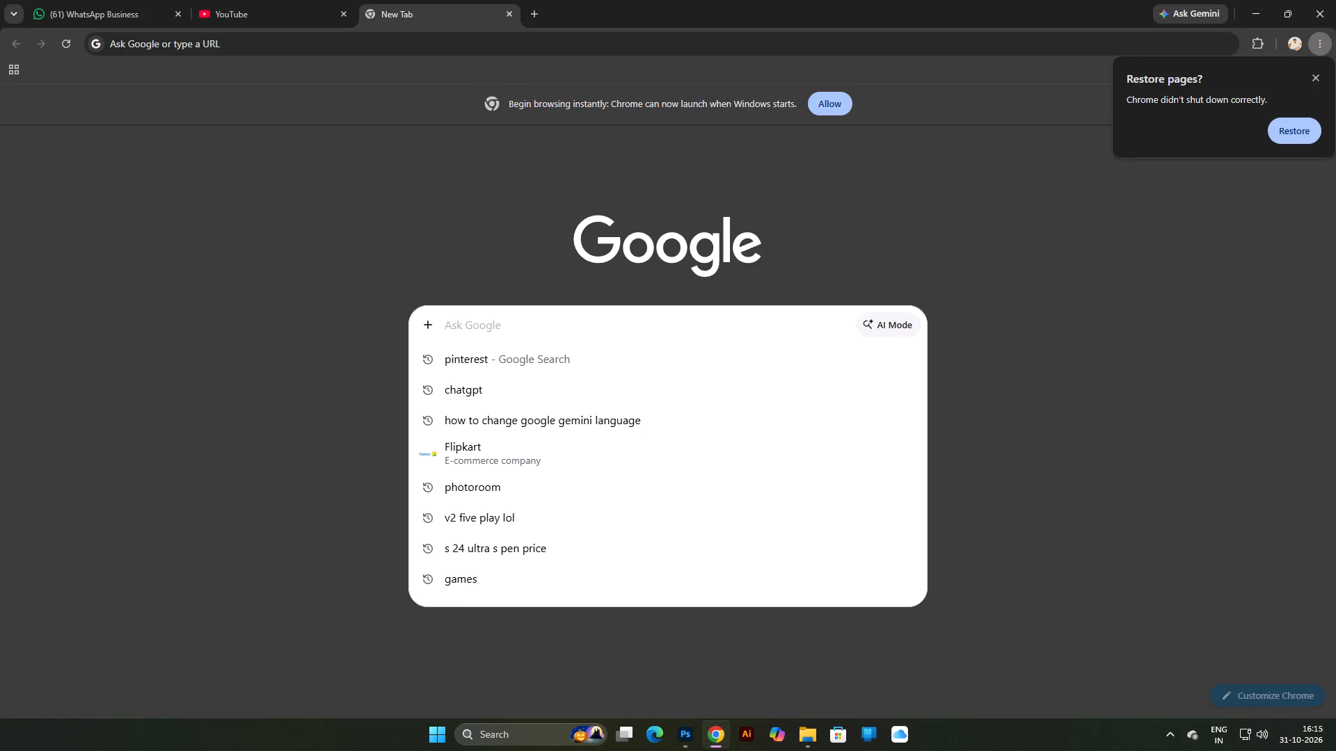
{"action": "type", "text": "hangar"}
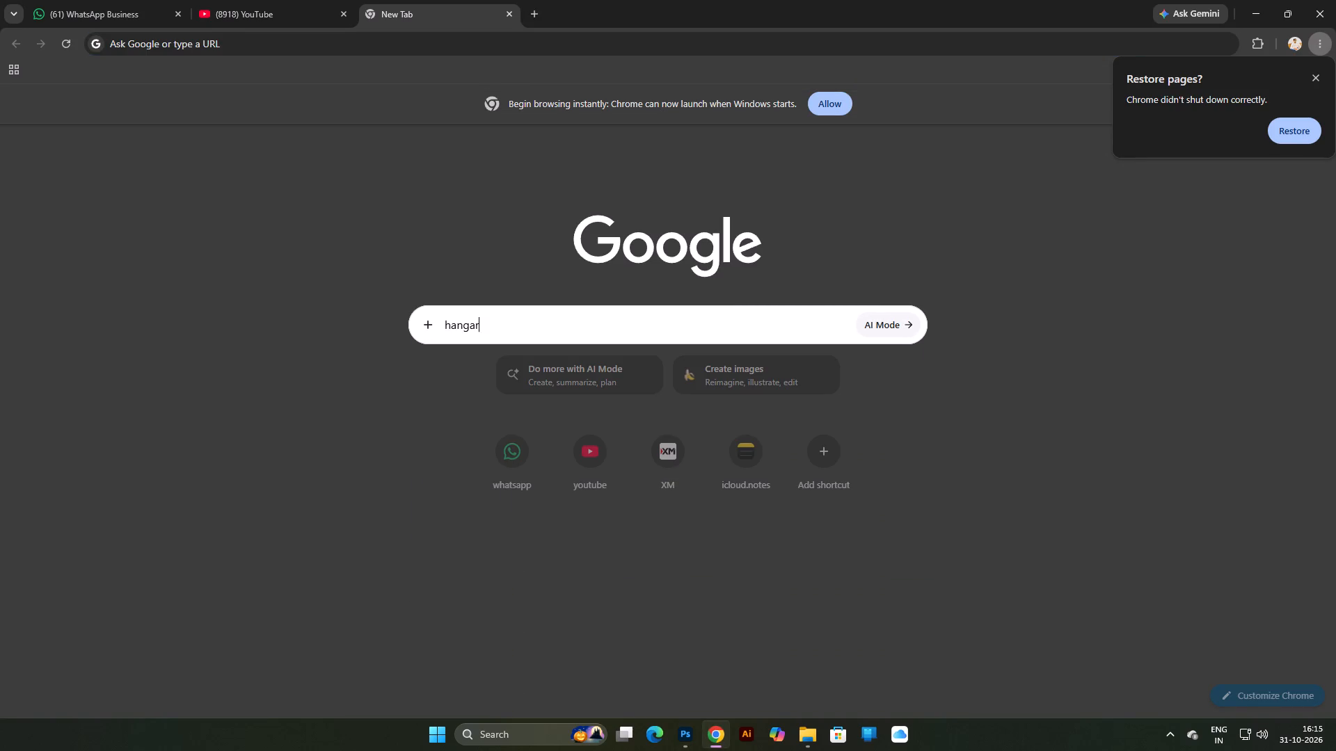
{"action": "key", "text": "space"}
{"action": "key", "text": "p"}
{"action": "type", "text": "ng"}
{"action": "key", "text": "space"}
{"action": "key", "text": "Return"}
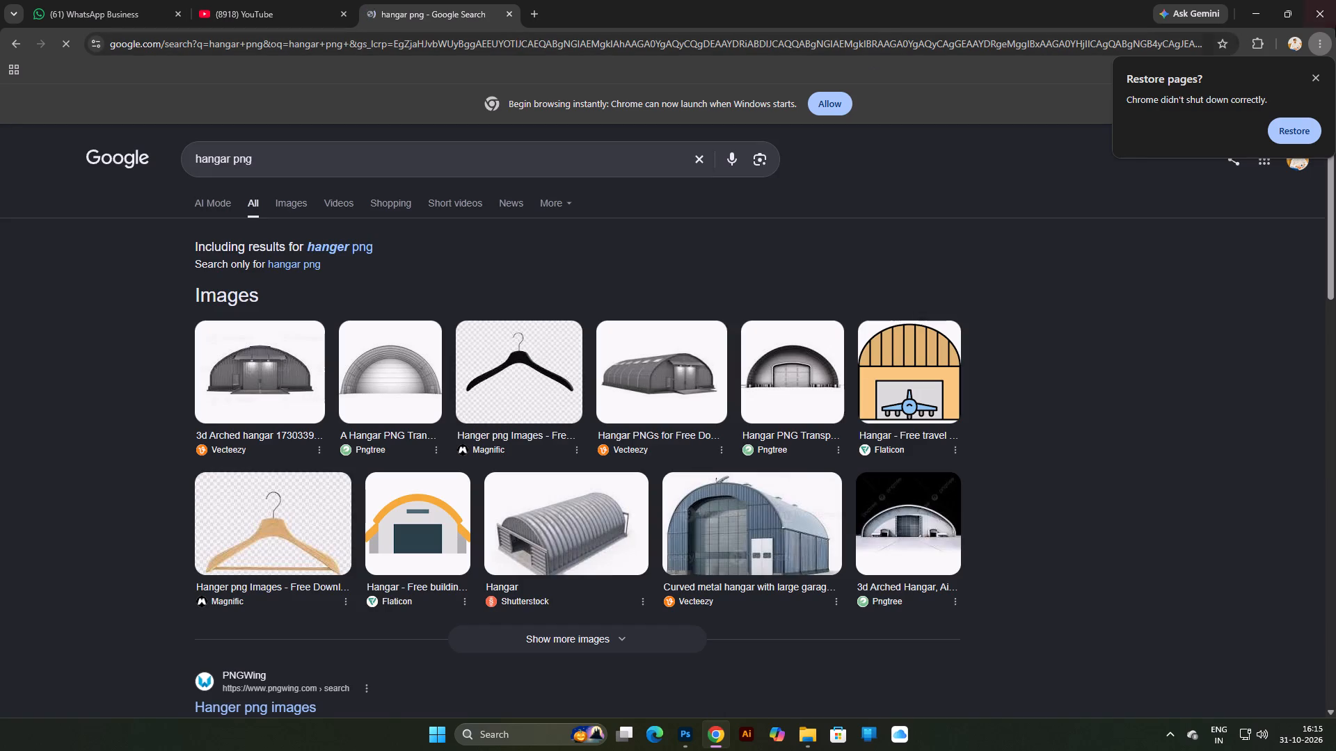
Dismiss the browser notices and show the image results for the corrected spelling "hanger png".
{"action": "left_click", "coordinate": [1309, 79]}
{"action": "left_click", "coordinate": [1316, 94]}
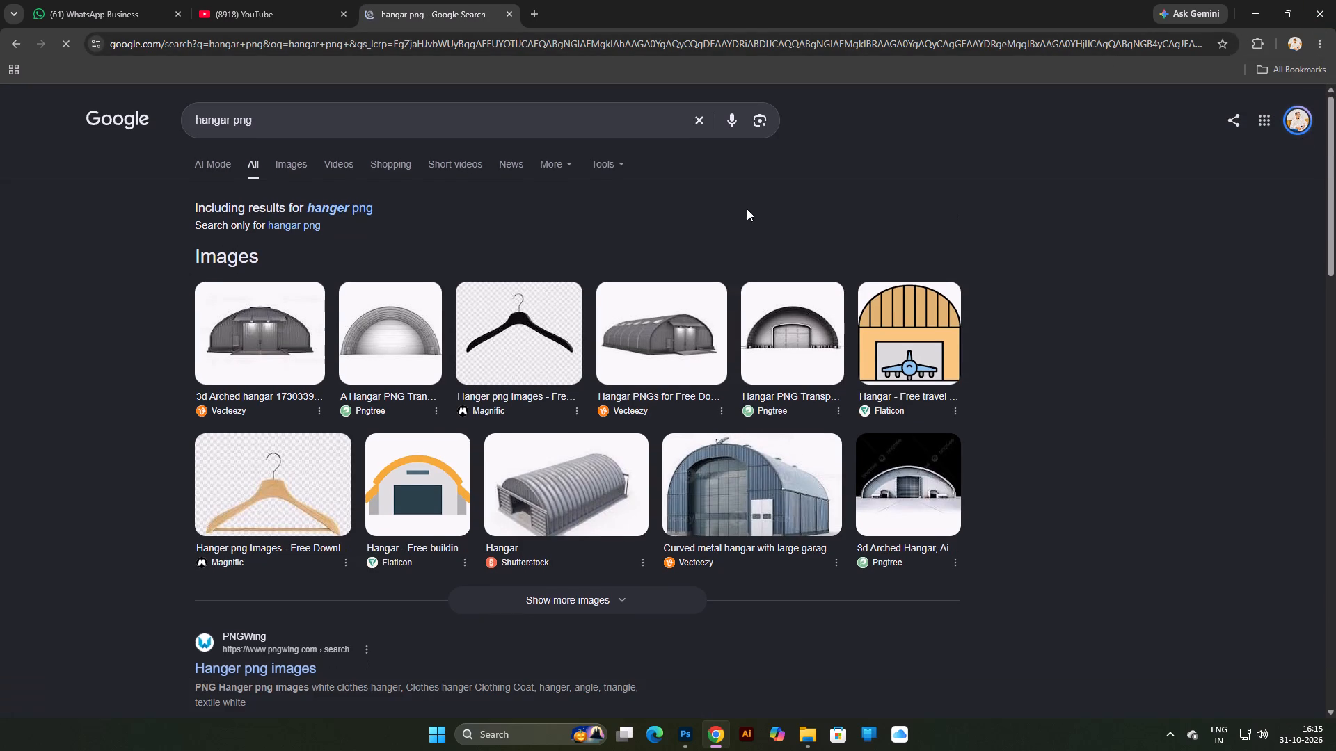
{"action": "left_click", "coordinate": [338, 204]}
{"action": "left_click", "coordinate": [348, 210]}
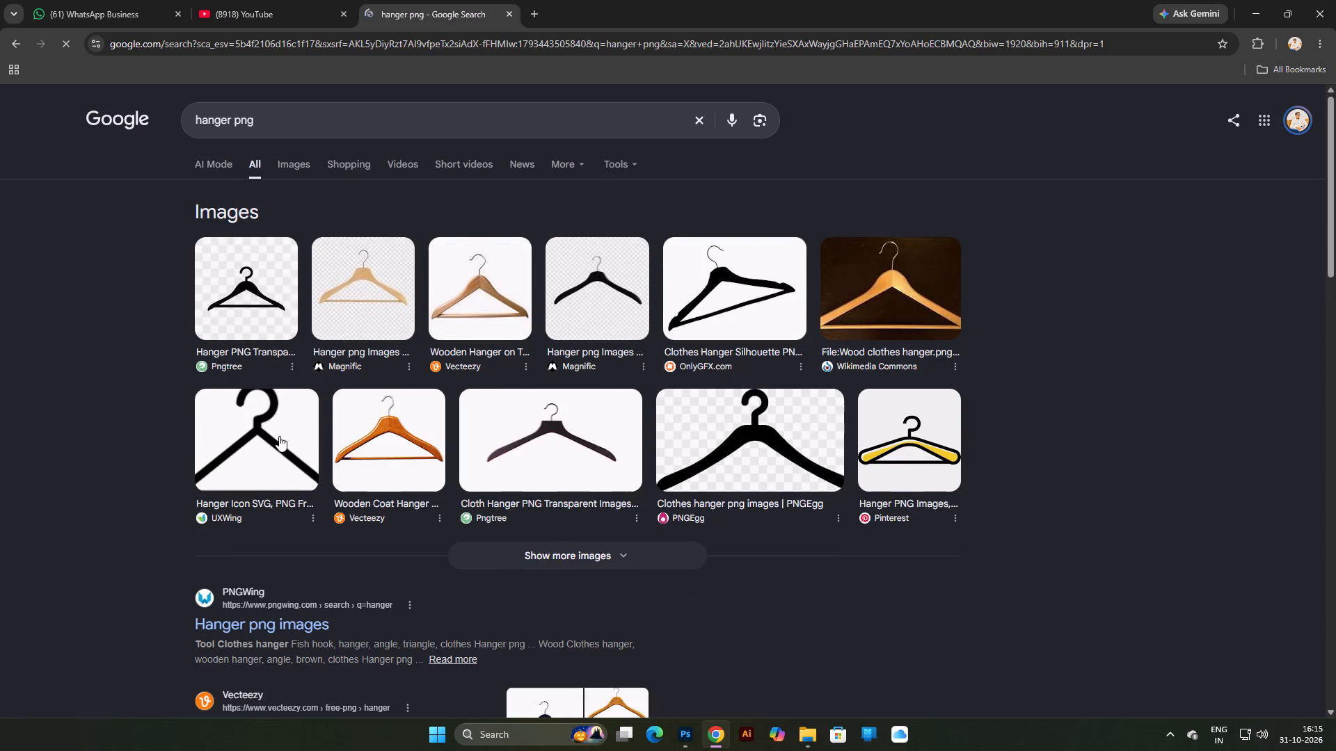
{"action": "left_click", "coordinate": [292, 161]}
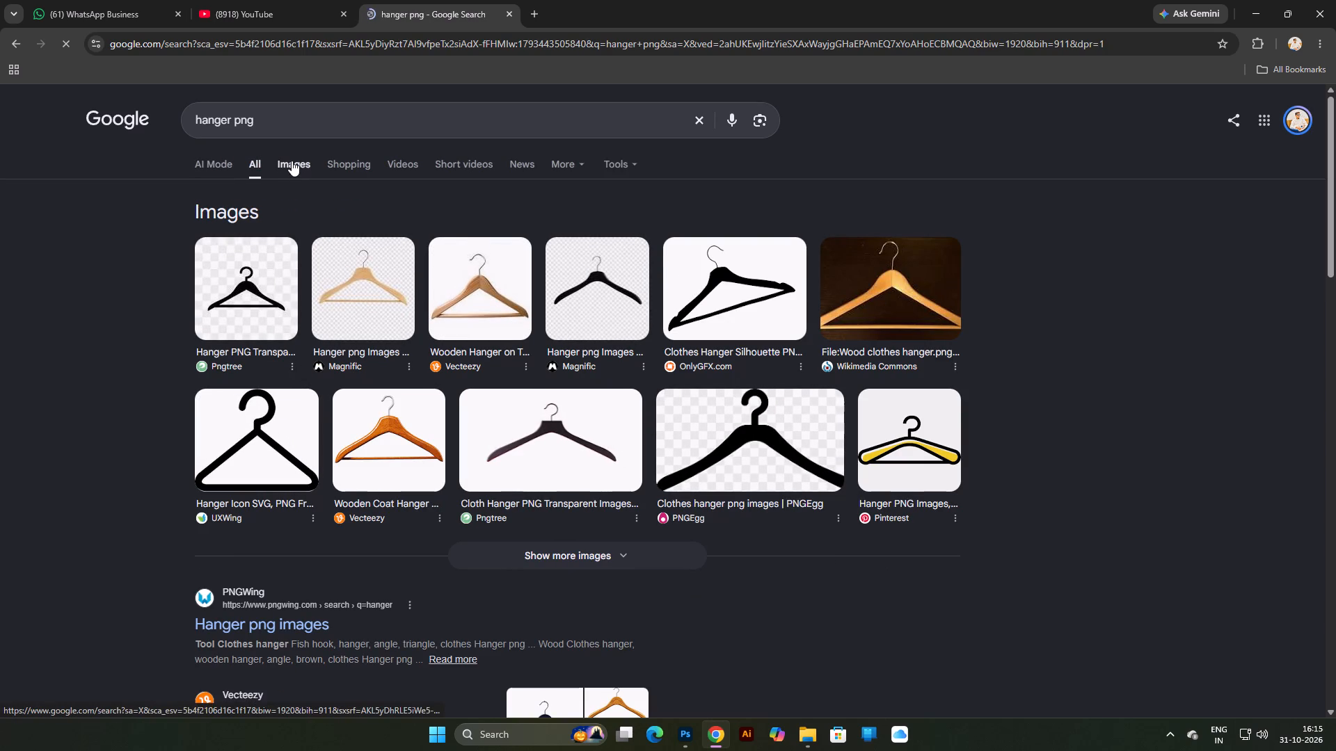
{"action": "scroll", "coordinate": [630, 382], "scroll_direction": "down", "scroll_amount": 6}
{"action": "scroll", "coordinate": [629, 382], "scroll_direction": "up", "scroll_amount": 2}
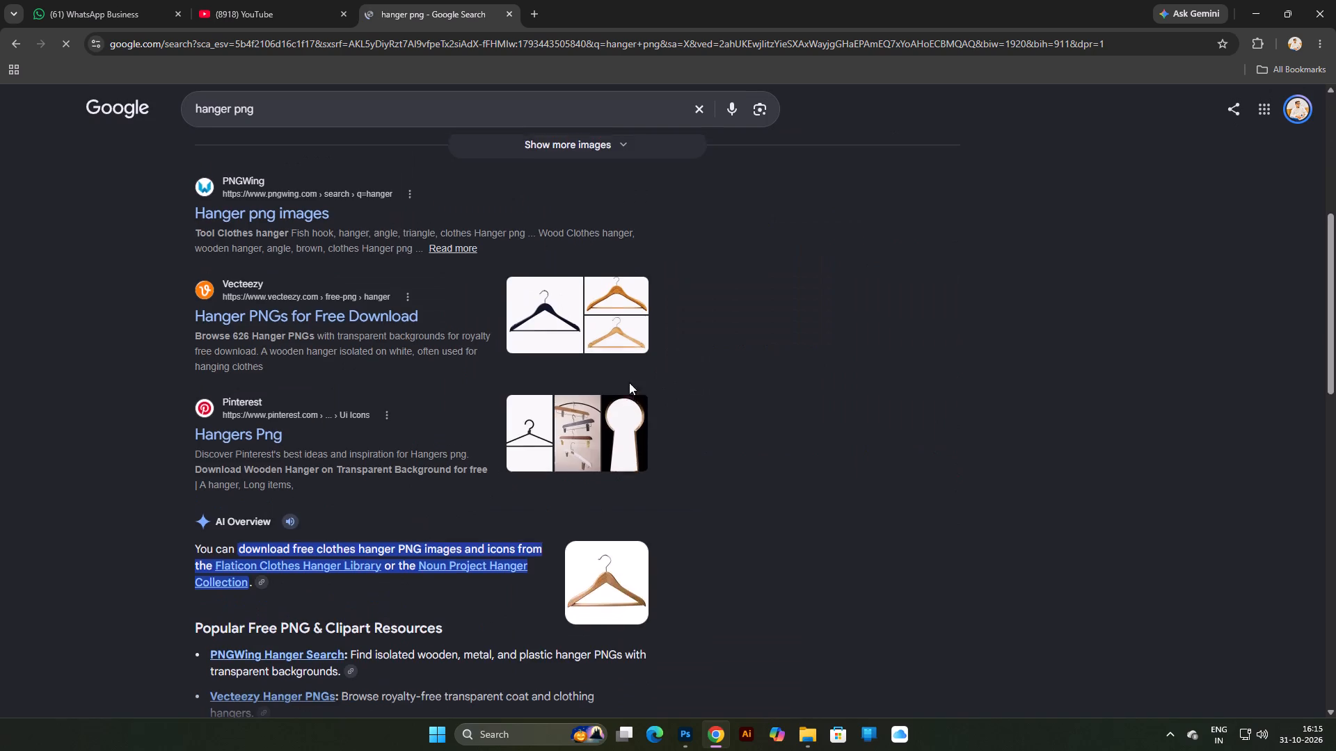
{"action": "scroll", "coordinate": [629, 382], "scroll_direction": "up", "scroll_amount": 2}
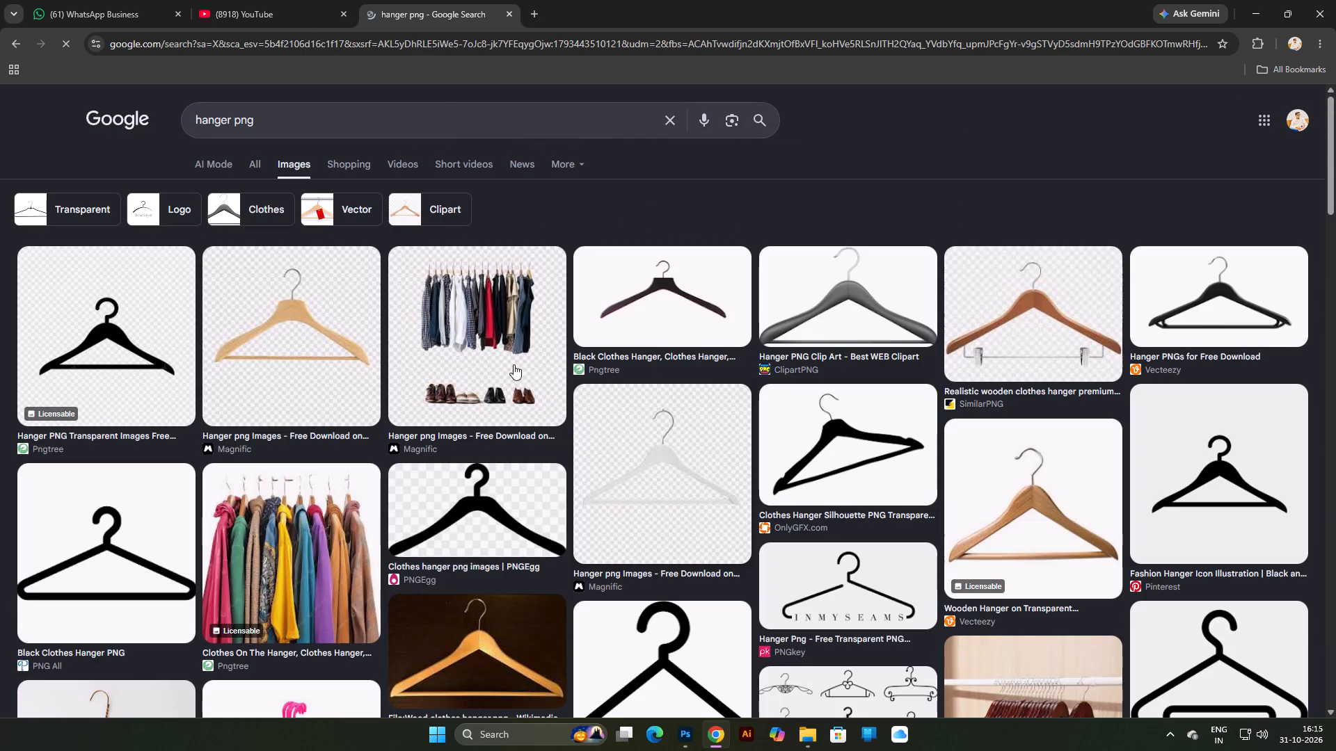
Save the Black Clothes Hanger PNG from PNG All to Downloads as Hanger-PNG-Image.png.
{"action": "left_click", "coordinate": [134, 542]}
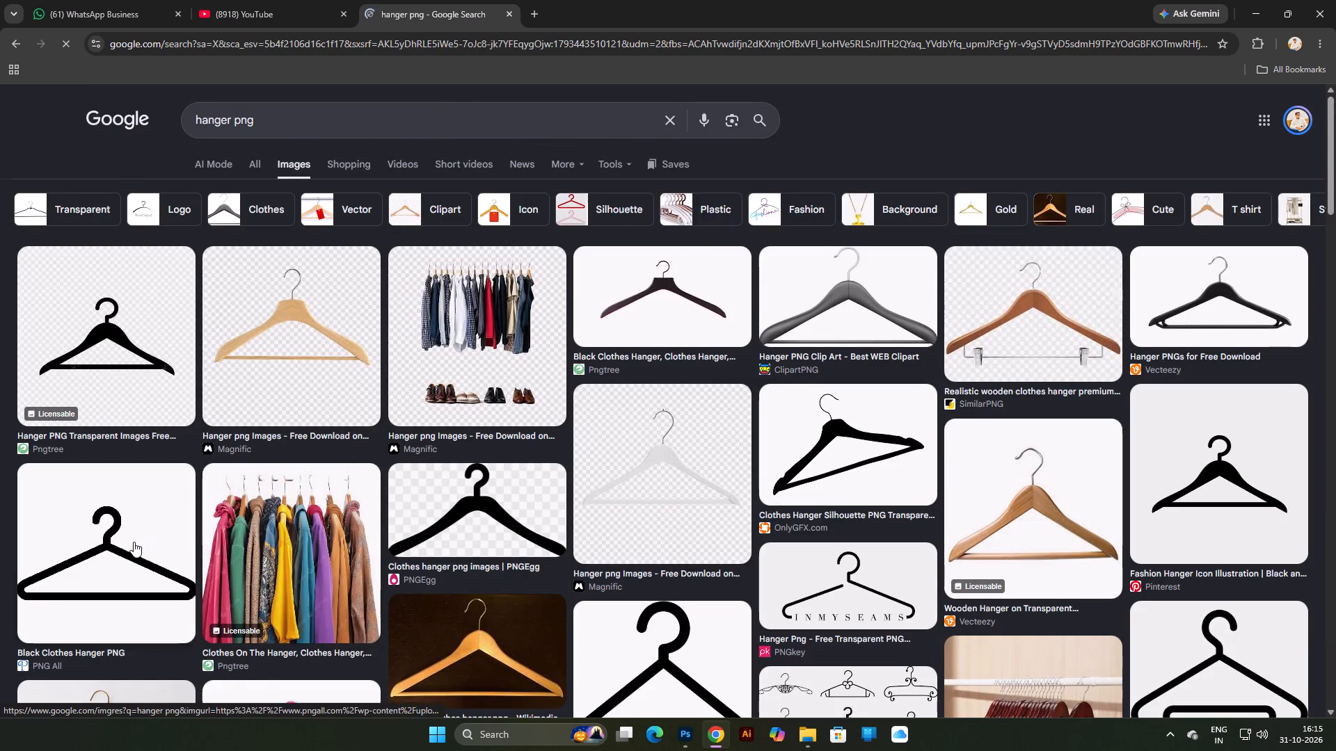
{"action": "right_click", "coordinate": [1021, 378]}
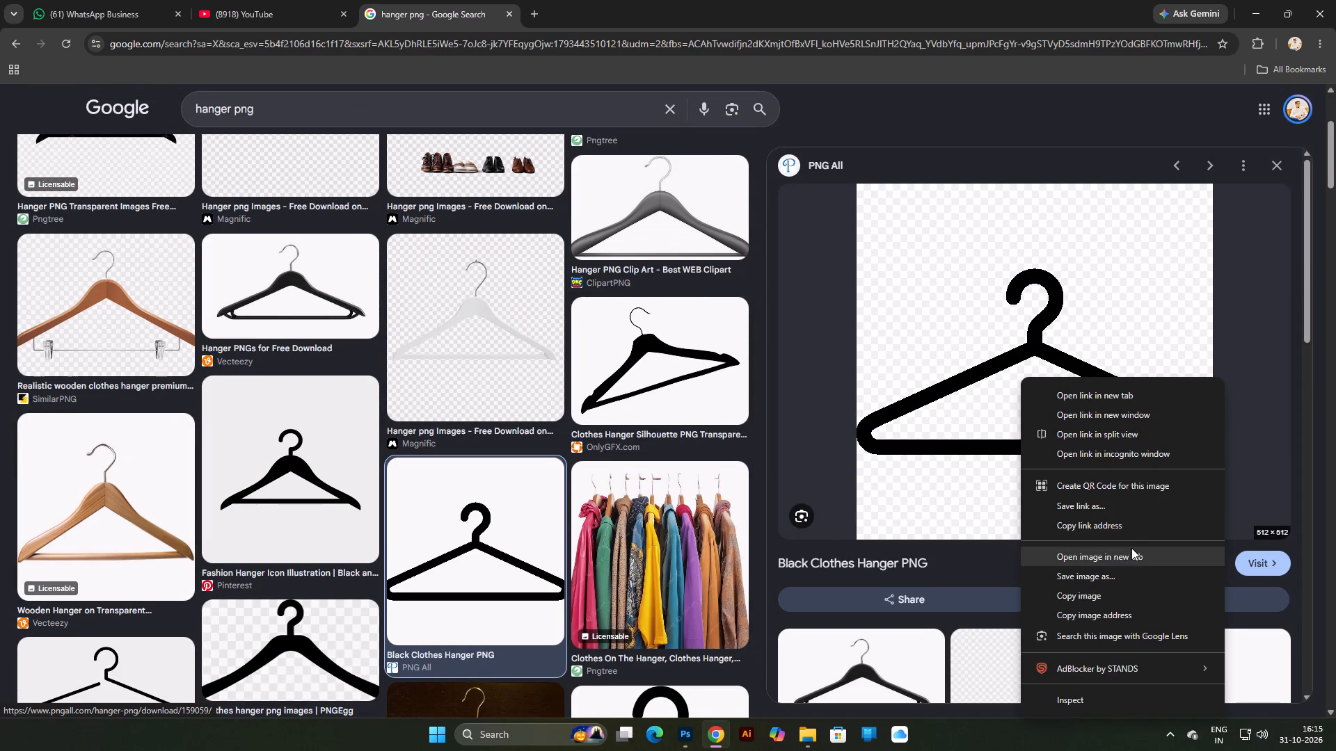
{"action": "left_click", "coordinate": [1117, 568]}
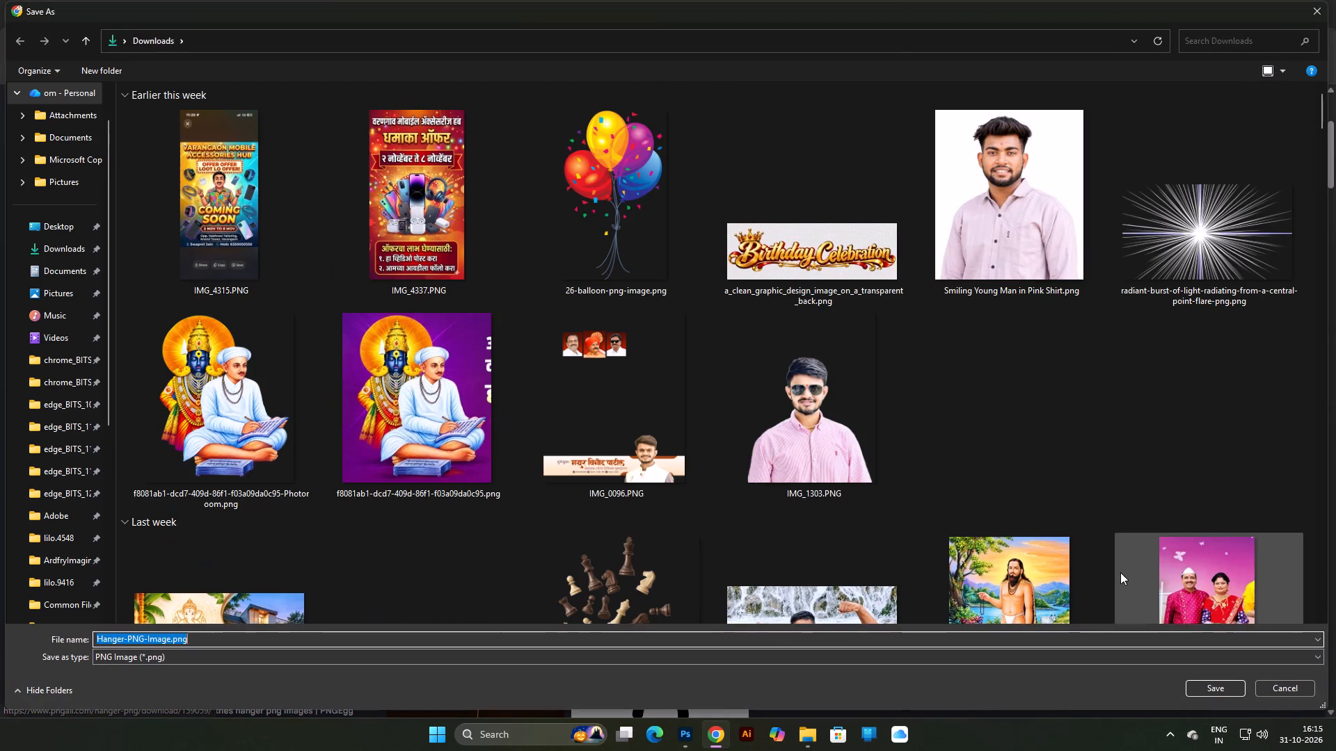
{"action": "left_click", "coordinate": [1211, 679]}
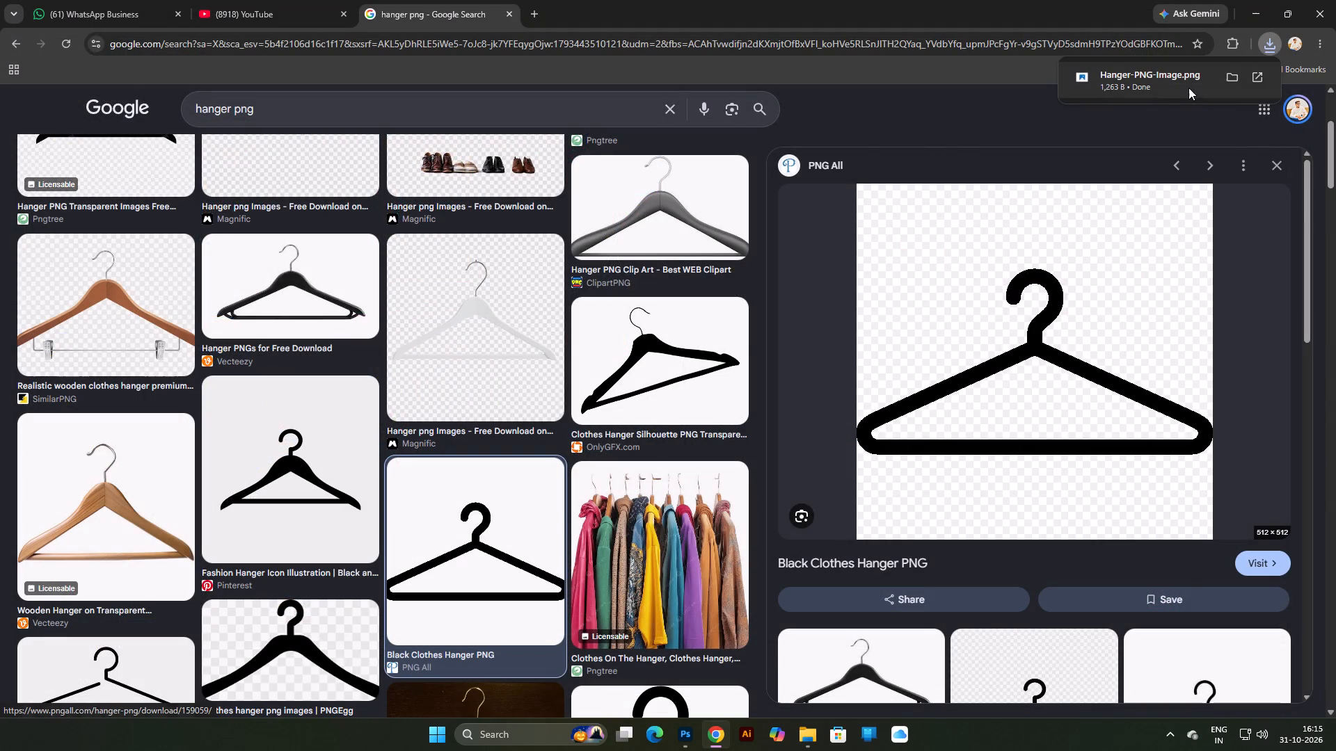
Open the downloaded Hanger-PNG-Image.png in Photoshop as its own document.
{"action": "left_click_drag", "start_coordinate": [1186, 89], "coordinate": [575, 420]}
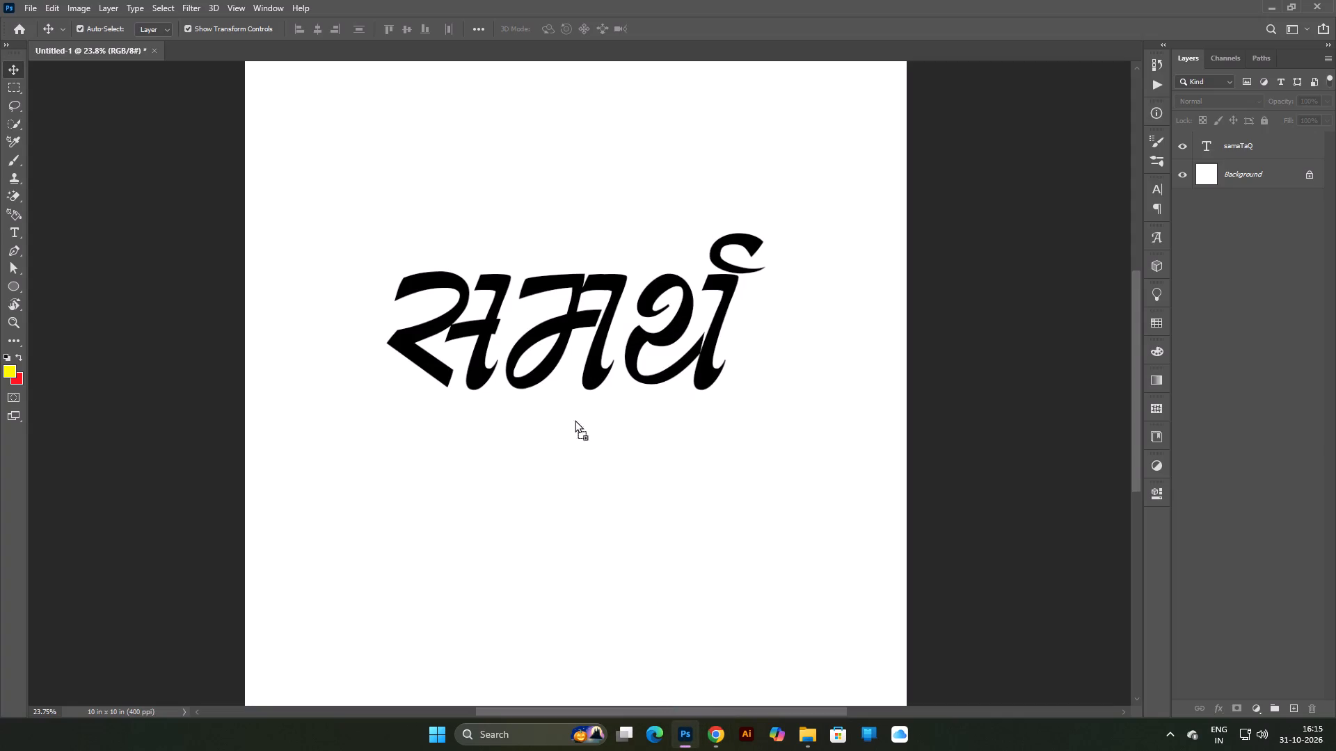
{"action": "left_click_drag", "start_coordinate": [575, 420], "coordinate": [510, 48]}
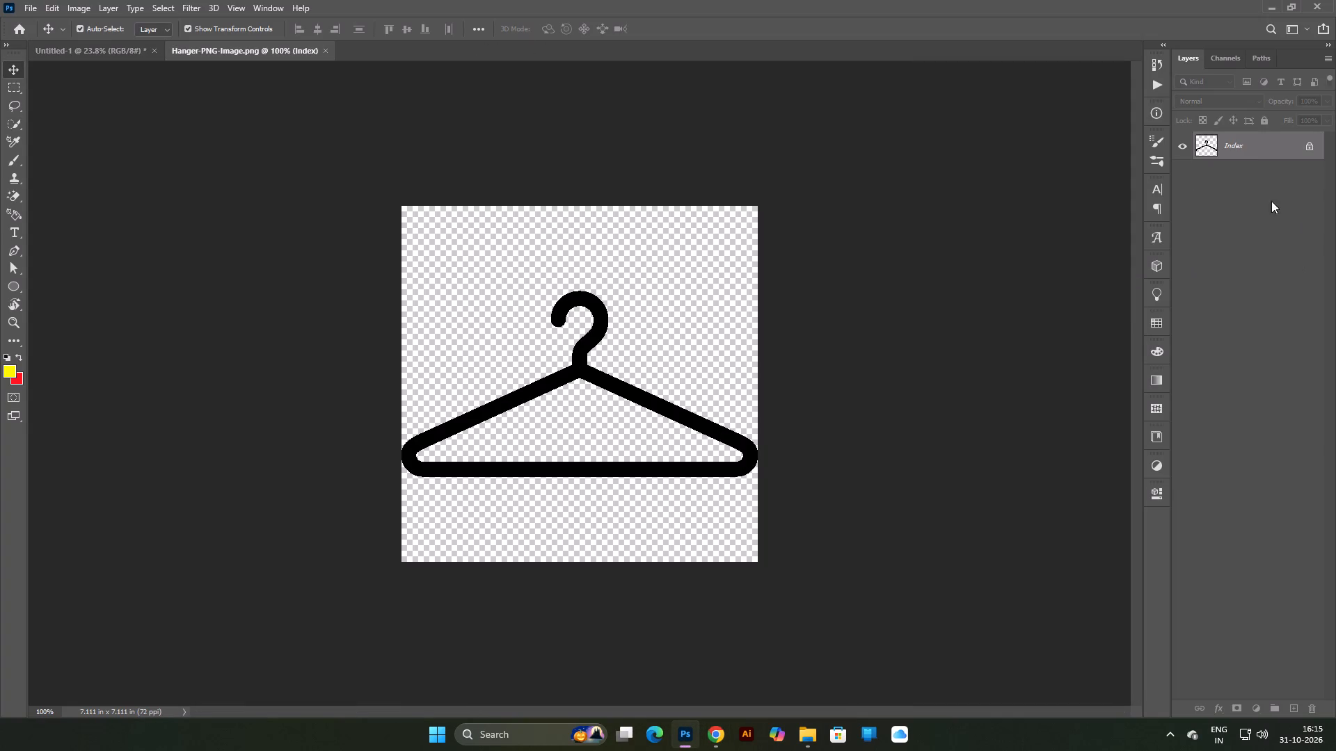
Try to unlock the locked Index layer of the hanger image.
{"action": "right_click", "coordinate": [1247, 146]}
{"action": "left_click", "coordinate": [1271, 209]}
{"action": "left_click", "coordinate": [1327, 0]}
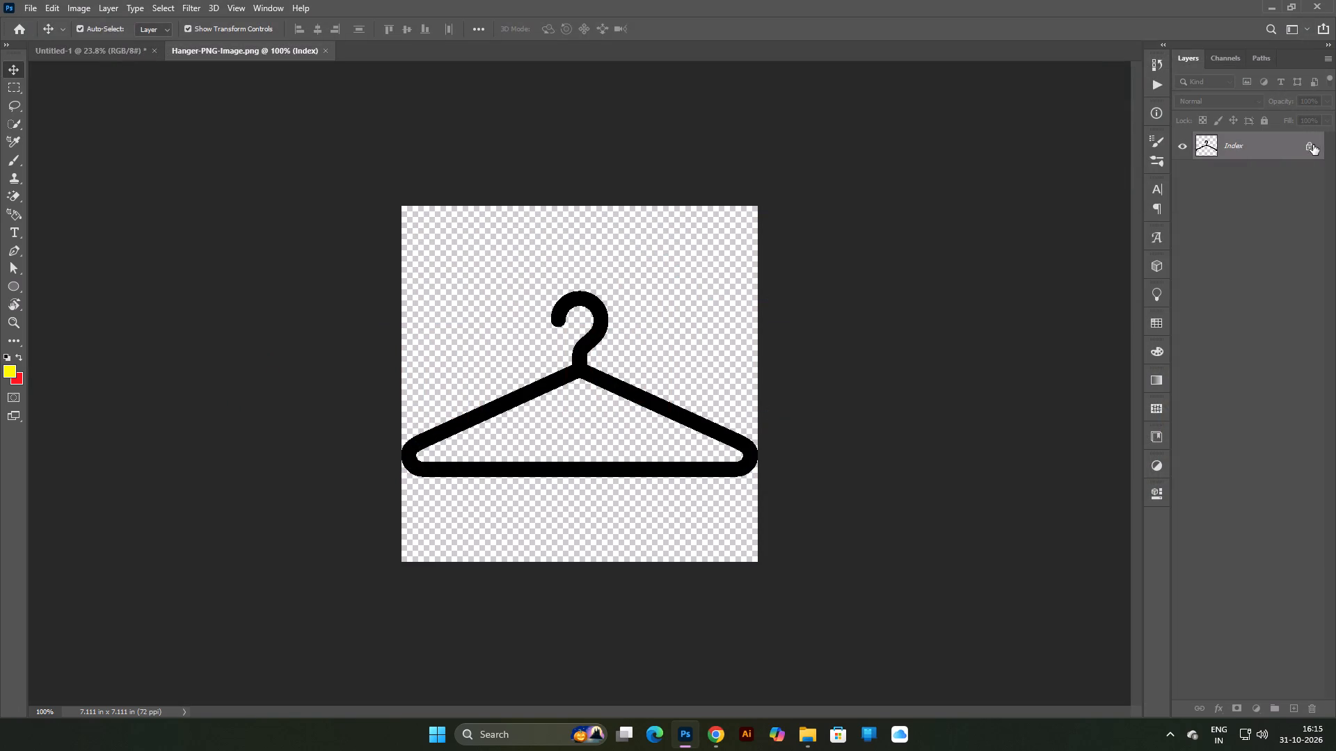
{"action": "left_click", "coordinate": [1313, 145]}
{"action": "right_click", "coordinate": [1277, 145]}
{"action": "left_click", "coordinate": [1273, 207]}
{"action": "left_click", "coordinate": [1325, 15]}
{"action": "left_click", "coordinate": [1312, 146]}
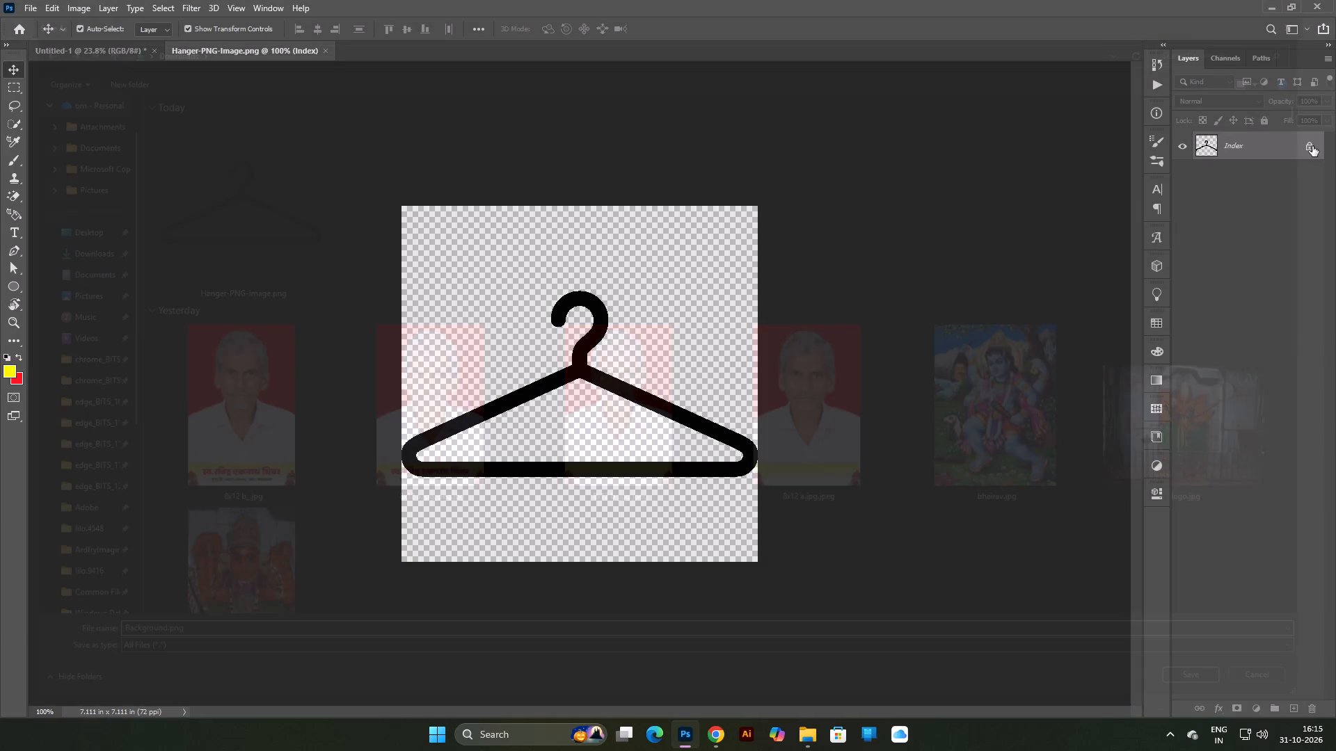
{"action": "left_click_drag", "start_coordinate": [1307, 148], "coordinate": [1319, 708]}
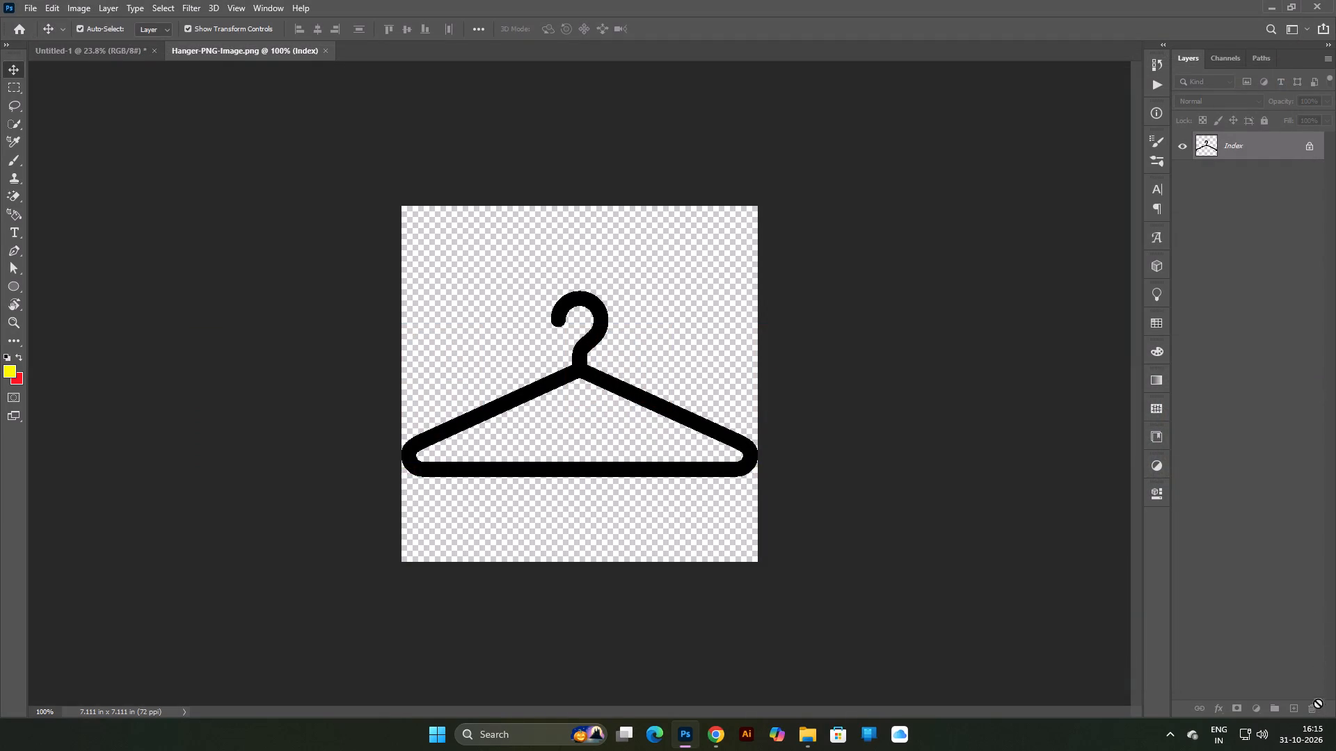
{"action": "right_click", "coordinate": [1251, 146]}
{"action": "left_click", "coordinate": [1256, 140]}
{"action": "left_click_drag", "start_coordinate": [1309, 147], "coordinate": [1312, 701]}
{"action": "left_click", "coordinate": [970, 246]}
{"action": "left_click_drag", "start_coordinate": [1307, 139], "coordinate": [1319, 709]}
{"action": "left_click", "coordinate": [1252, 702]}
Move the hanger artwork slightly down and to the right on its own canvas.
{"action": "left_click", "coordinate": [594, 316]}
{"action": "double_click", "coordinate": [594, 317]}
{"action": "double_click", "coordinate": [602, 317]}
{"action": "left_click_drag", "start_coordinate": [602, 317], "coordinate": [621, 266]}
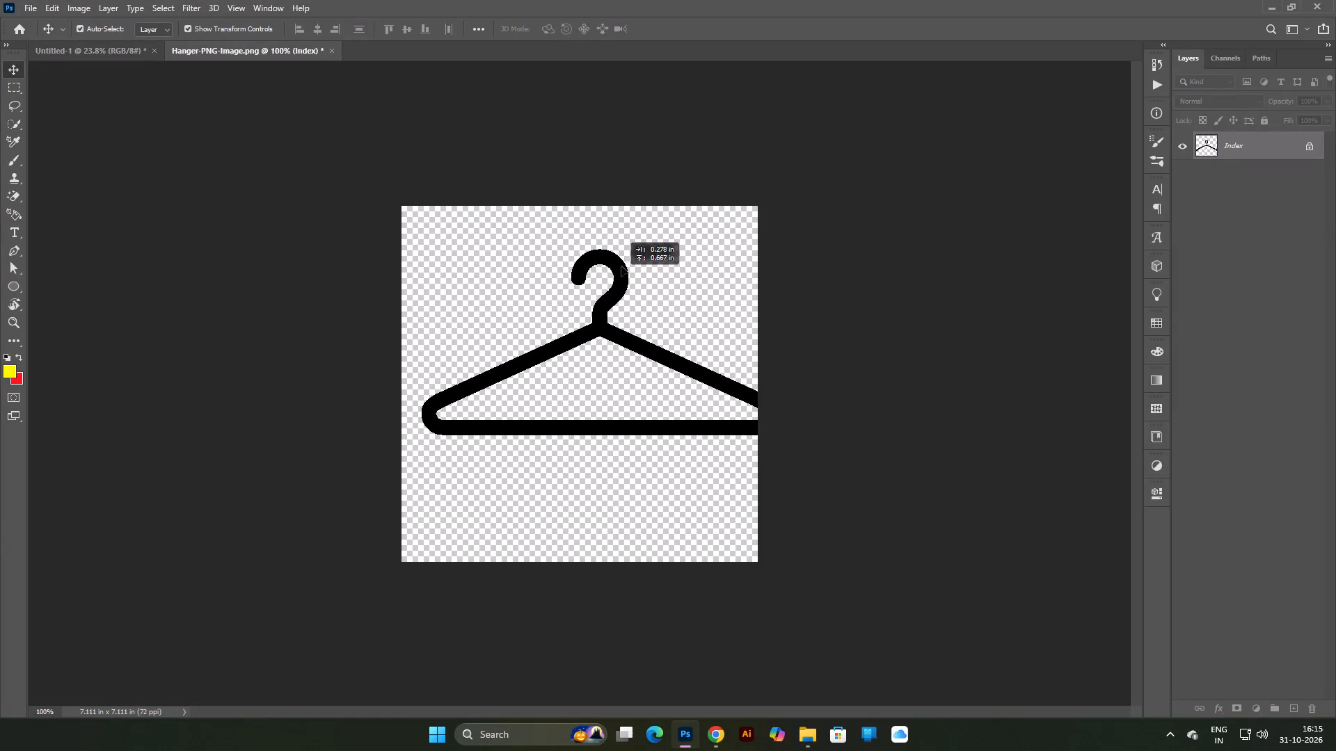
{"action": "left_click_drag", "start_coordinate": [621, 266], "coordinate": [613, 351]}
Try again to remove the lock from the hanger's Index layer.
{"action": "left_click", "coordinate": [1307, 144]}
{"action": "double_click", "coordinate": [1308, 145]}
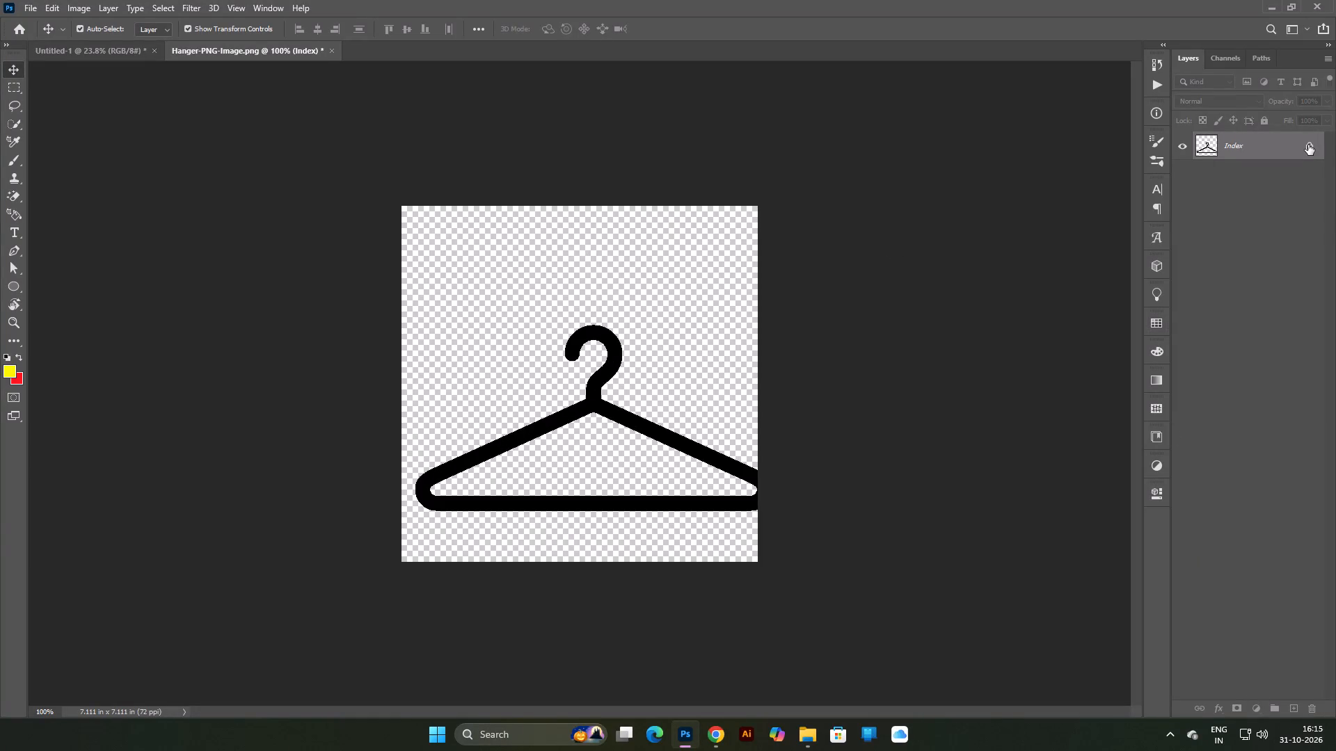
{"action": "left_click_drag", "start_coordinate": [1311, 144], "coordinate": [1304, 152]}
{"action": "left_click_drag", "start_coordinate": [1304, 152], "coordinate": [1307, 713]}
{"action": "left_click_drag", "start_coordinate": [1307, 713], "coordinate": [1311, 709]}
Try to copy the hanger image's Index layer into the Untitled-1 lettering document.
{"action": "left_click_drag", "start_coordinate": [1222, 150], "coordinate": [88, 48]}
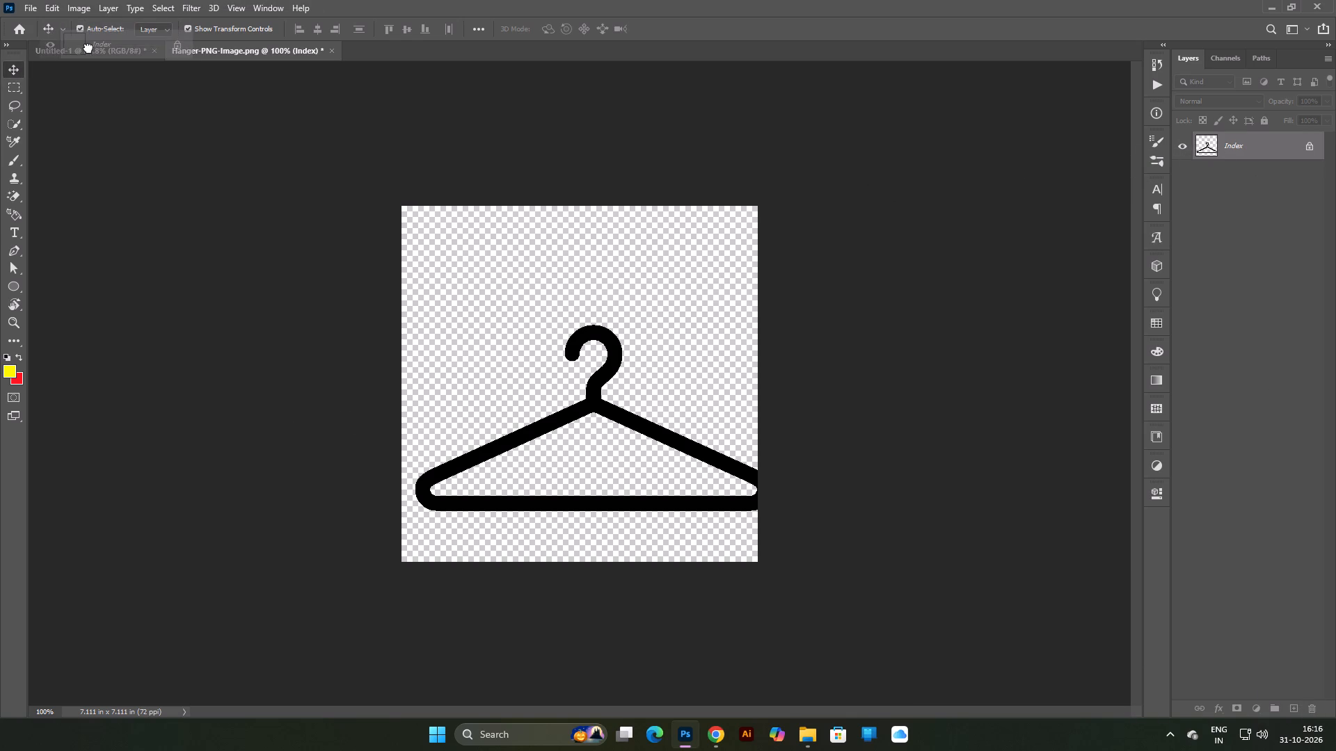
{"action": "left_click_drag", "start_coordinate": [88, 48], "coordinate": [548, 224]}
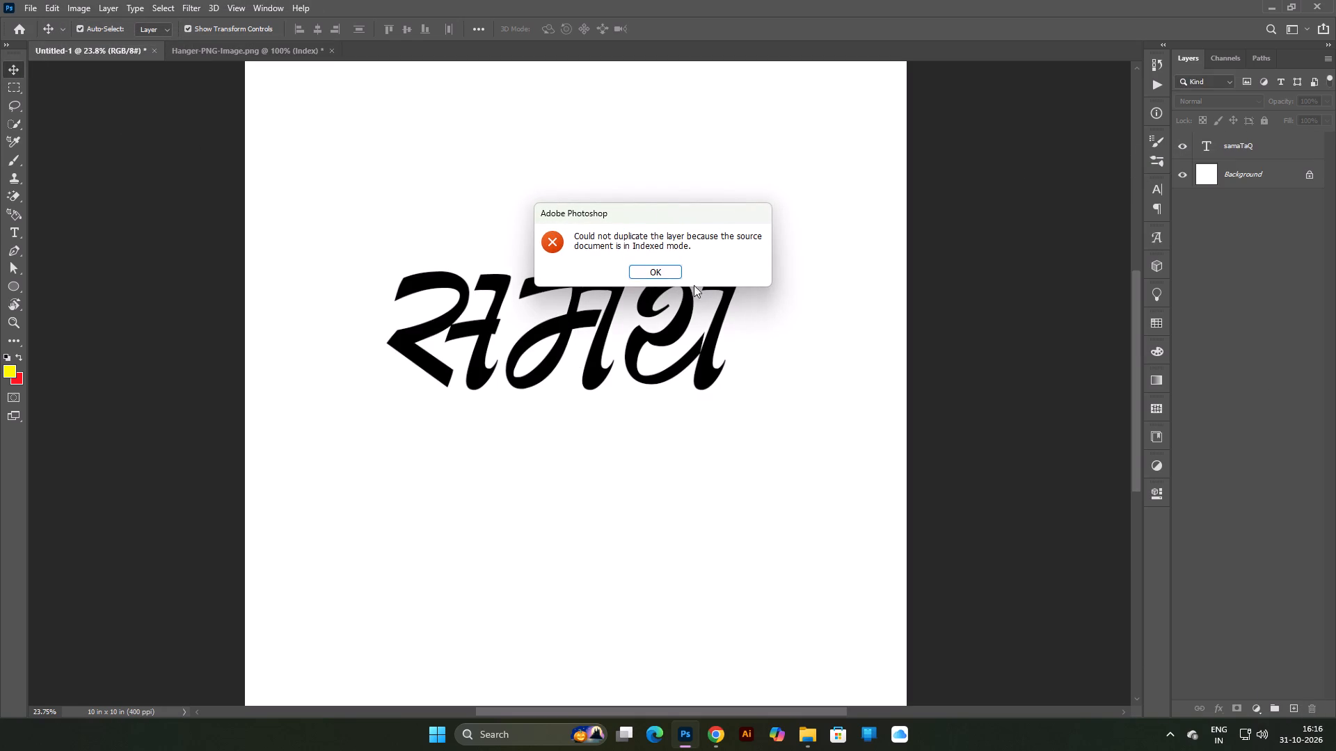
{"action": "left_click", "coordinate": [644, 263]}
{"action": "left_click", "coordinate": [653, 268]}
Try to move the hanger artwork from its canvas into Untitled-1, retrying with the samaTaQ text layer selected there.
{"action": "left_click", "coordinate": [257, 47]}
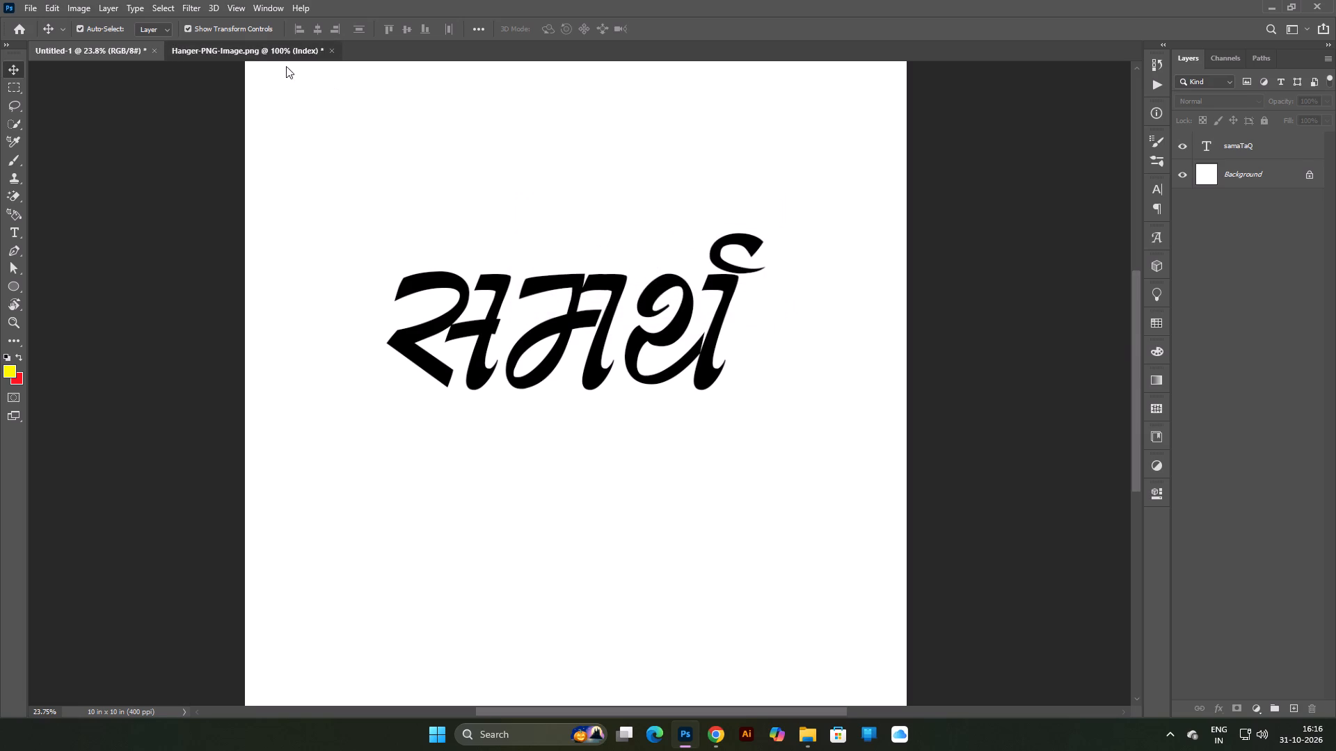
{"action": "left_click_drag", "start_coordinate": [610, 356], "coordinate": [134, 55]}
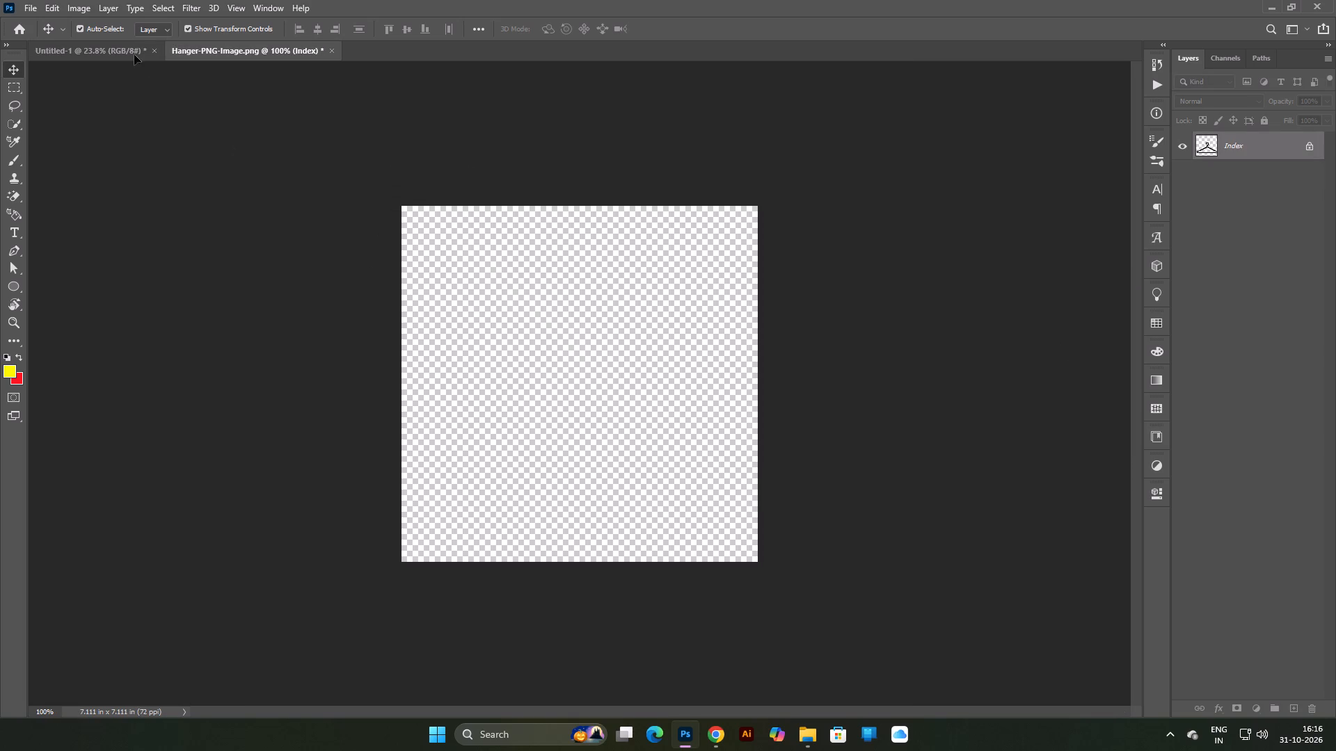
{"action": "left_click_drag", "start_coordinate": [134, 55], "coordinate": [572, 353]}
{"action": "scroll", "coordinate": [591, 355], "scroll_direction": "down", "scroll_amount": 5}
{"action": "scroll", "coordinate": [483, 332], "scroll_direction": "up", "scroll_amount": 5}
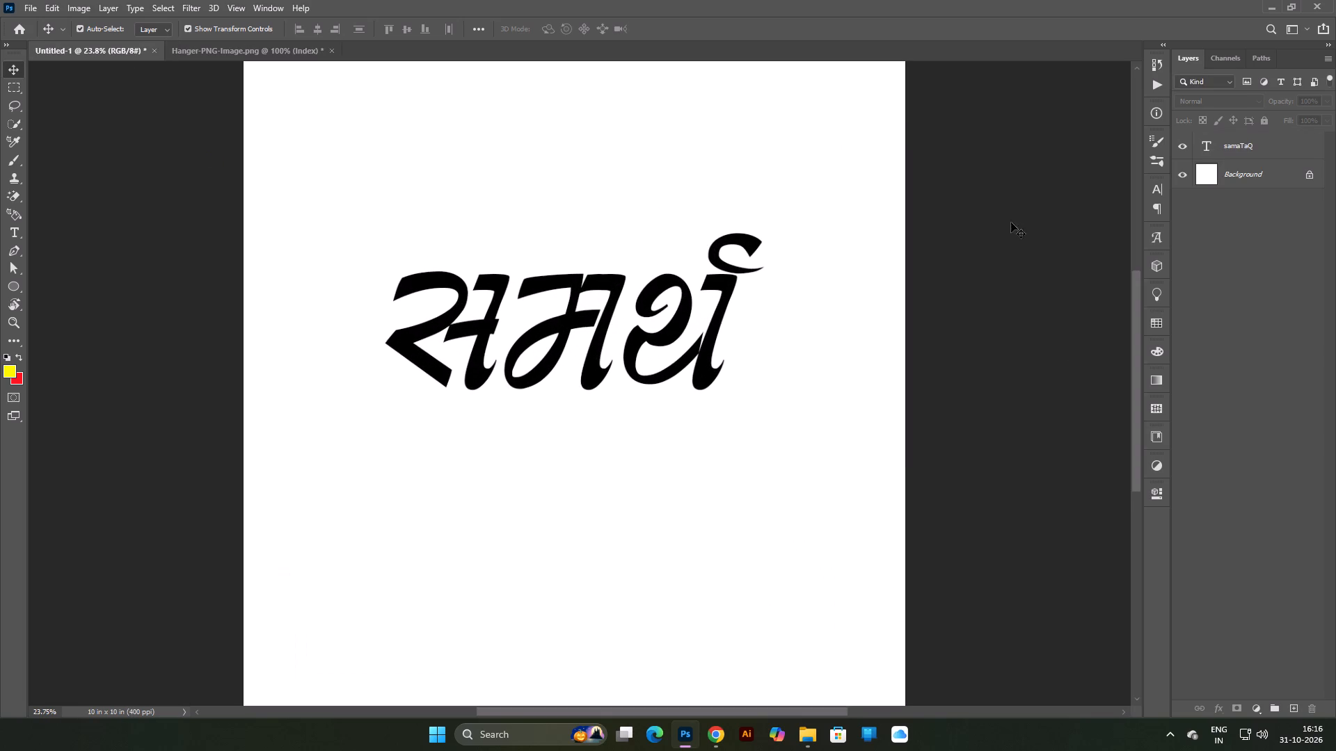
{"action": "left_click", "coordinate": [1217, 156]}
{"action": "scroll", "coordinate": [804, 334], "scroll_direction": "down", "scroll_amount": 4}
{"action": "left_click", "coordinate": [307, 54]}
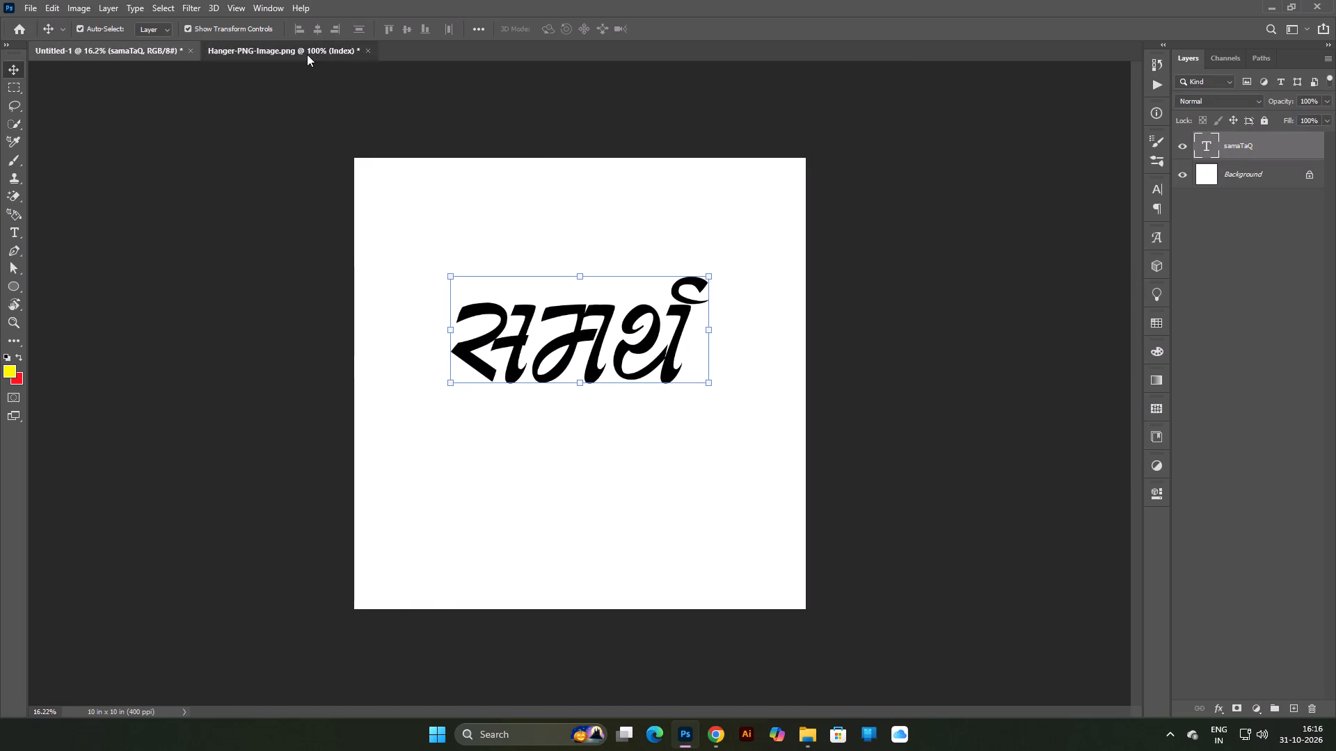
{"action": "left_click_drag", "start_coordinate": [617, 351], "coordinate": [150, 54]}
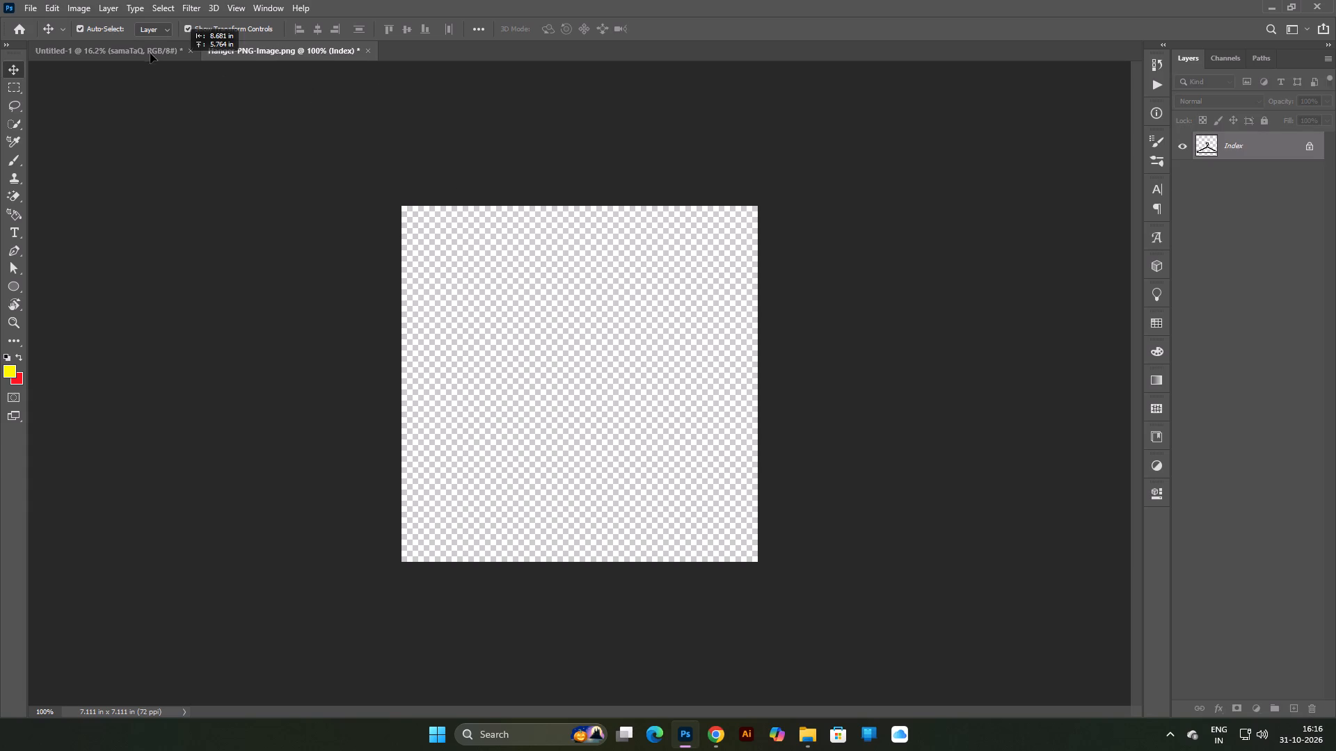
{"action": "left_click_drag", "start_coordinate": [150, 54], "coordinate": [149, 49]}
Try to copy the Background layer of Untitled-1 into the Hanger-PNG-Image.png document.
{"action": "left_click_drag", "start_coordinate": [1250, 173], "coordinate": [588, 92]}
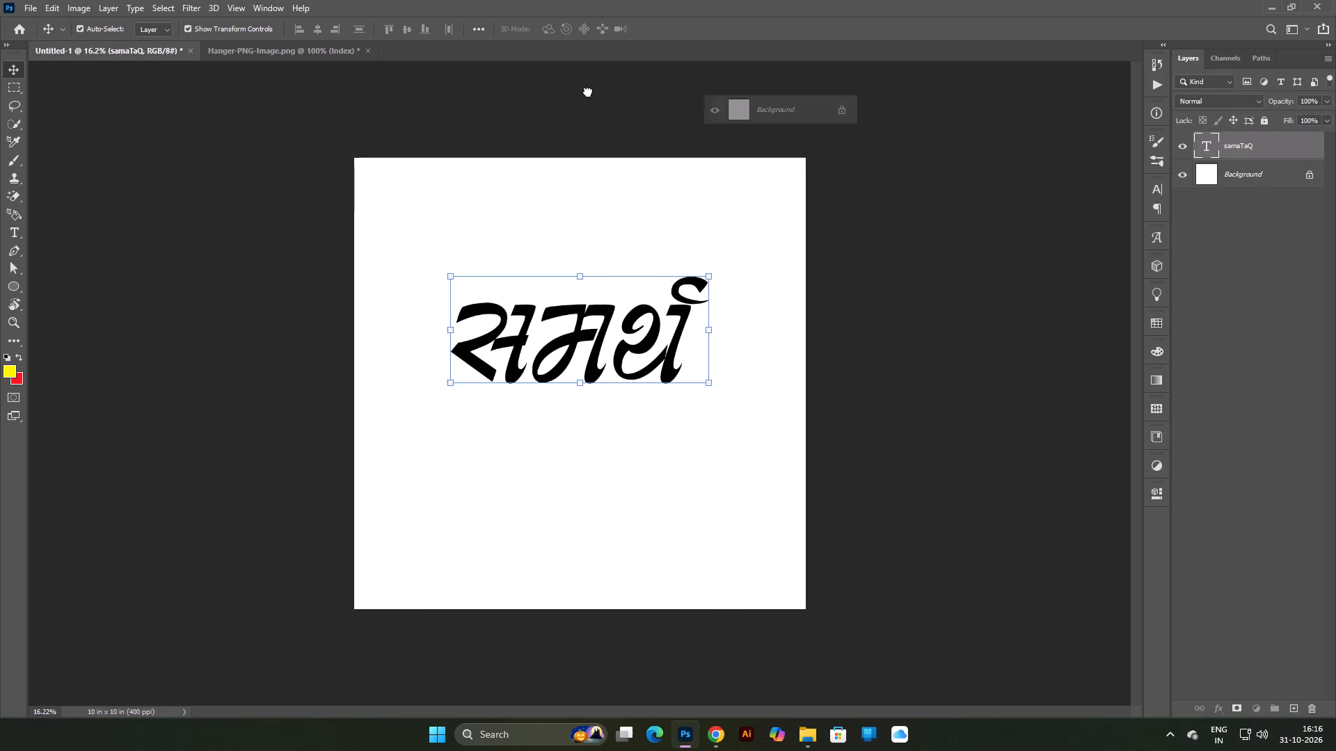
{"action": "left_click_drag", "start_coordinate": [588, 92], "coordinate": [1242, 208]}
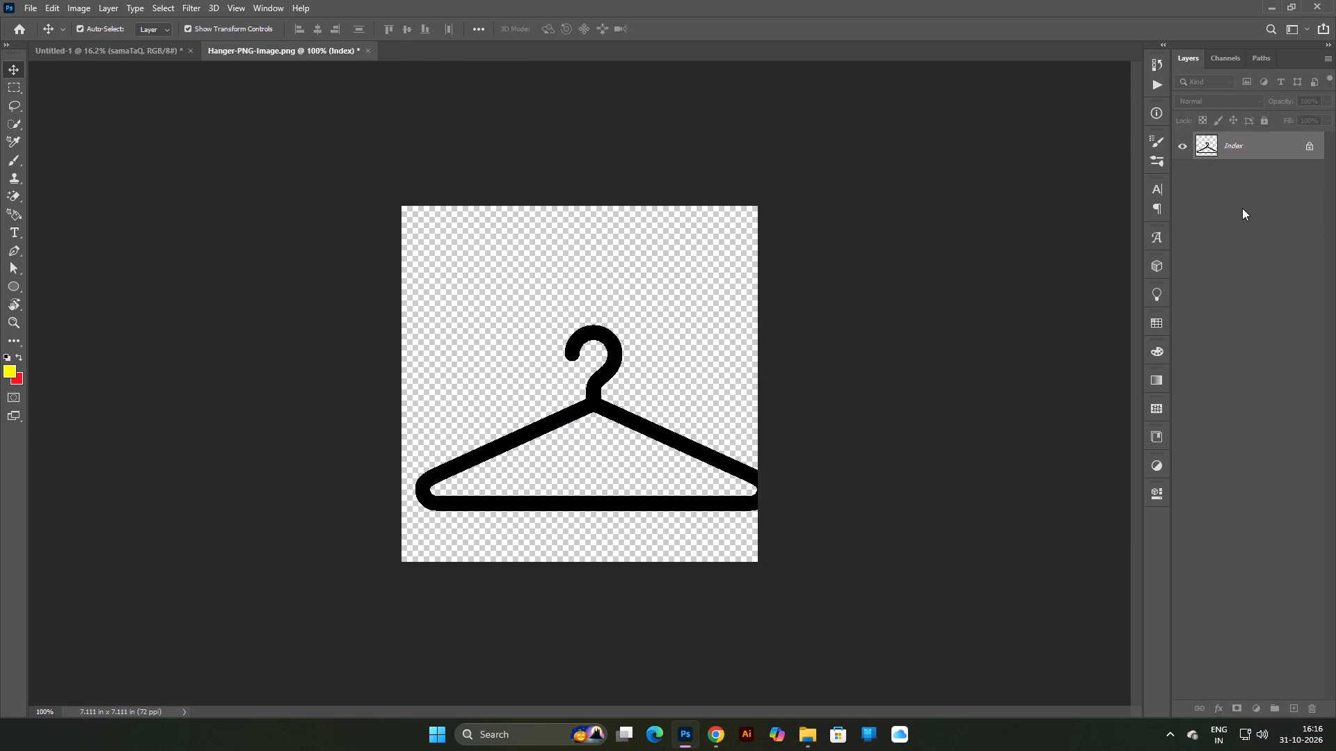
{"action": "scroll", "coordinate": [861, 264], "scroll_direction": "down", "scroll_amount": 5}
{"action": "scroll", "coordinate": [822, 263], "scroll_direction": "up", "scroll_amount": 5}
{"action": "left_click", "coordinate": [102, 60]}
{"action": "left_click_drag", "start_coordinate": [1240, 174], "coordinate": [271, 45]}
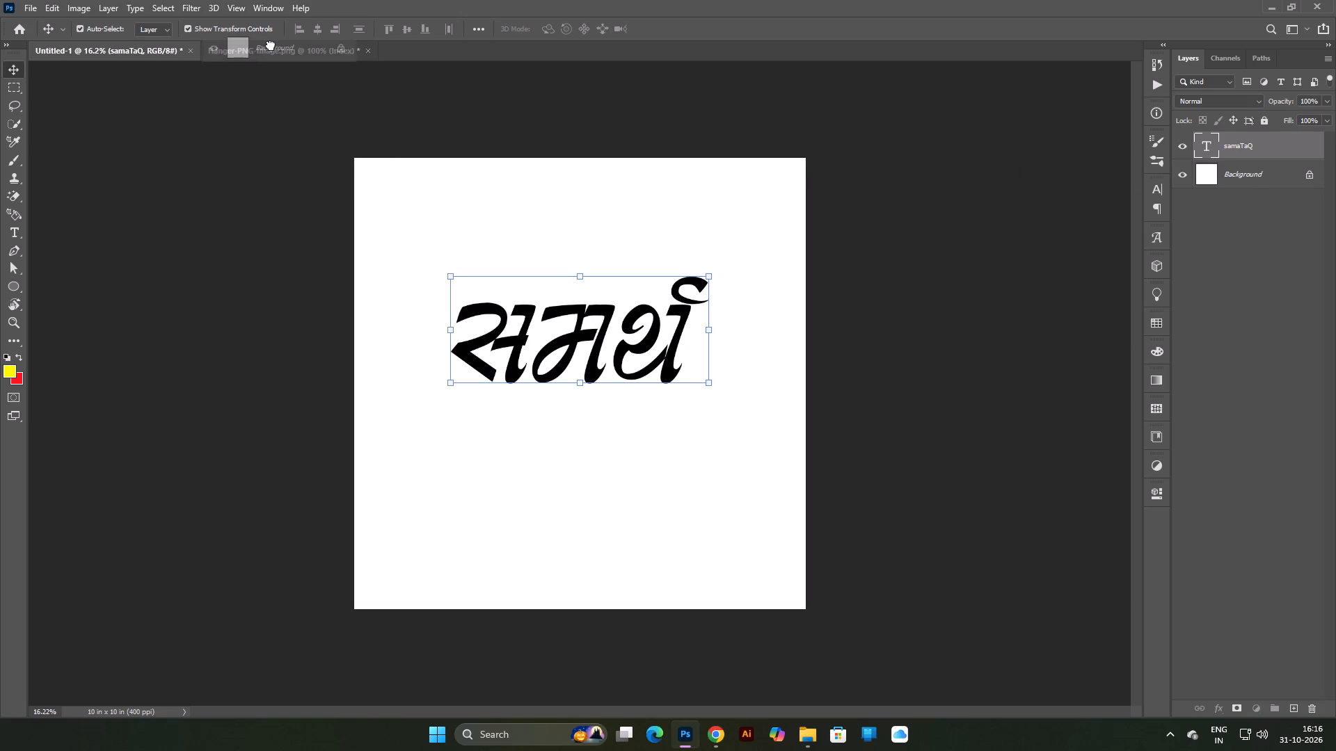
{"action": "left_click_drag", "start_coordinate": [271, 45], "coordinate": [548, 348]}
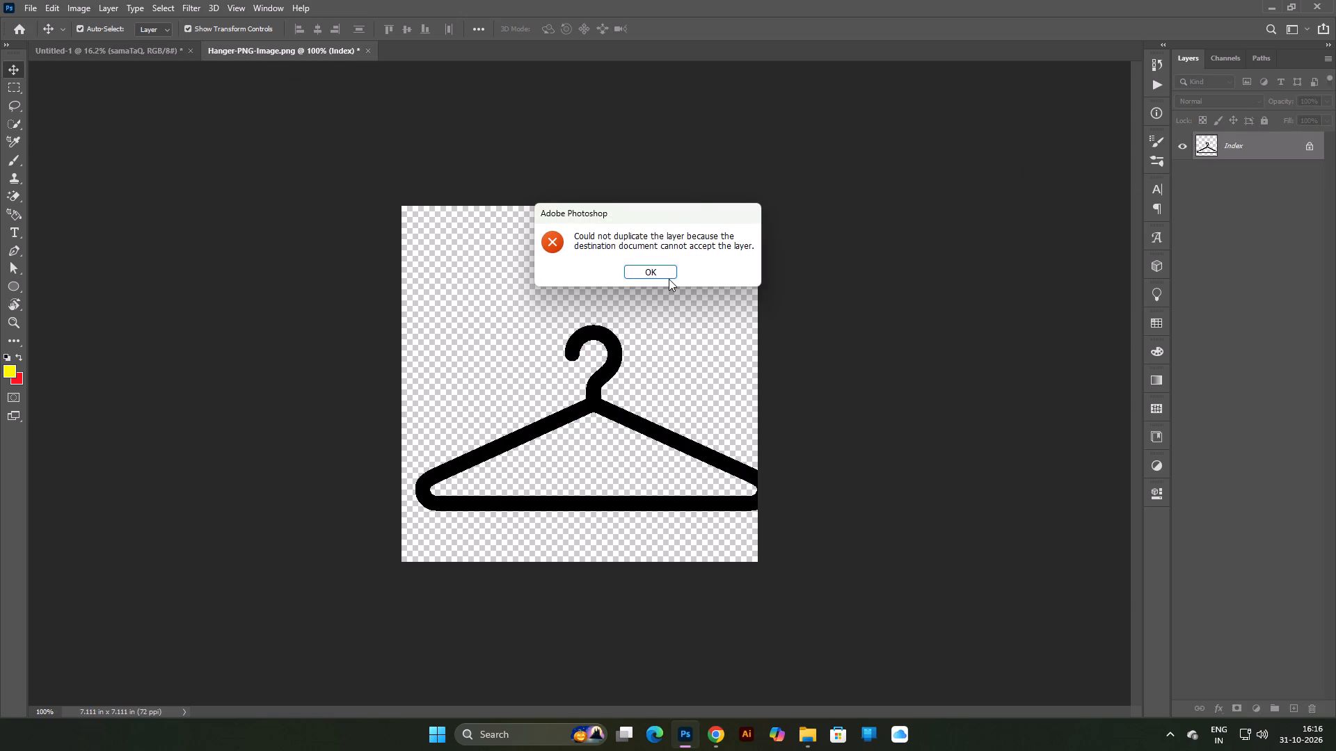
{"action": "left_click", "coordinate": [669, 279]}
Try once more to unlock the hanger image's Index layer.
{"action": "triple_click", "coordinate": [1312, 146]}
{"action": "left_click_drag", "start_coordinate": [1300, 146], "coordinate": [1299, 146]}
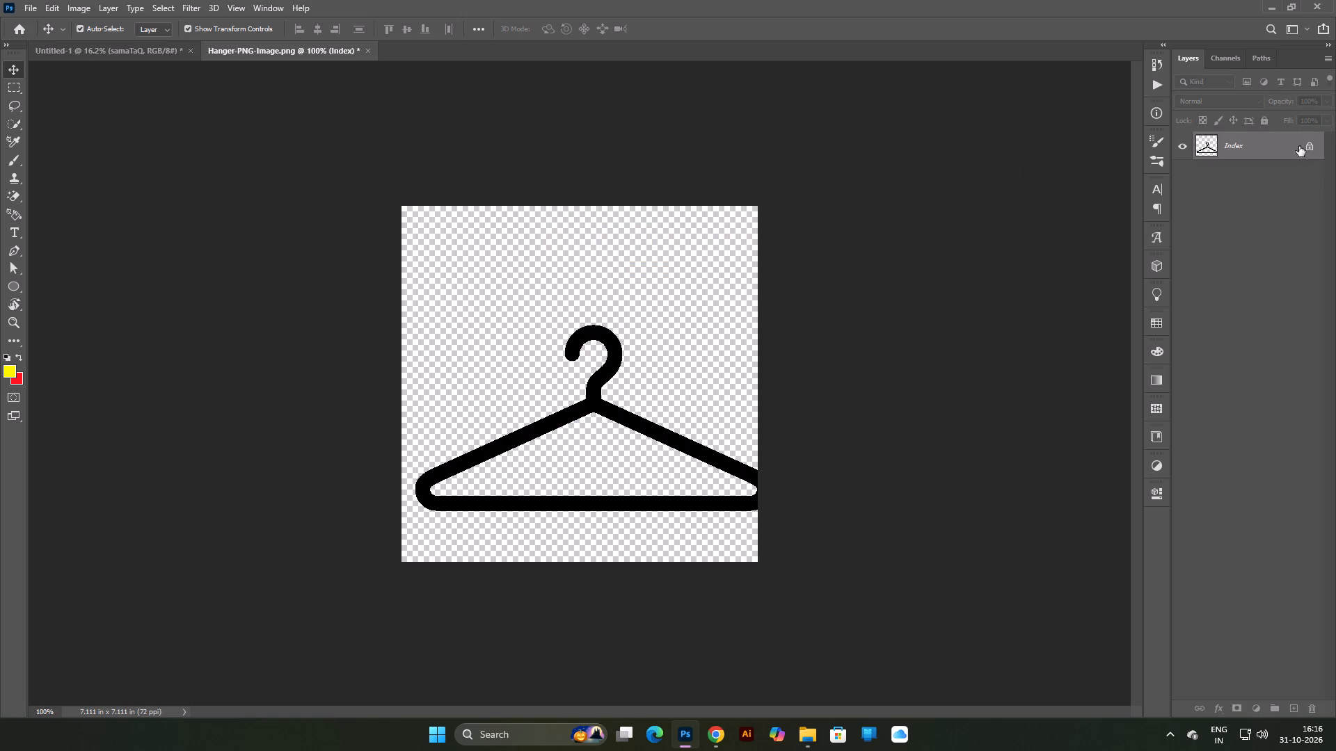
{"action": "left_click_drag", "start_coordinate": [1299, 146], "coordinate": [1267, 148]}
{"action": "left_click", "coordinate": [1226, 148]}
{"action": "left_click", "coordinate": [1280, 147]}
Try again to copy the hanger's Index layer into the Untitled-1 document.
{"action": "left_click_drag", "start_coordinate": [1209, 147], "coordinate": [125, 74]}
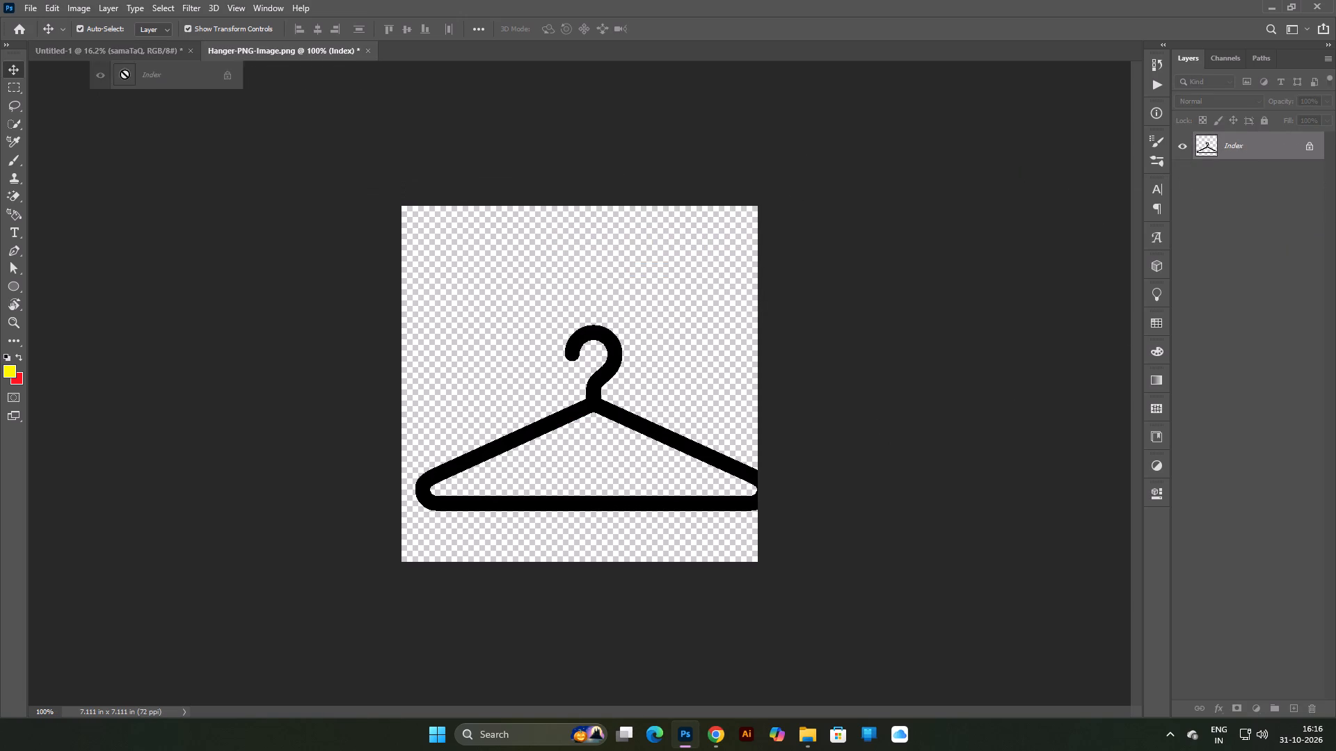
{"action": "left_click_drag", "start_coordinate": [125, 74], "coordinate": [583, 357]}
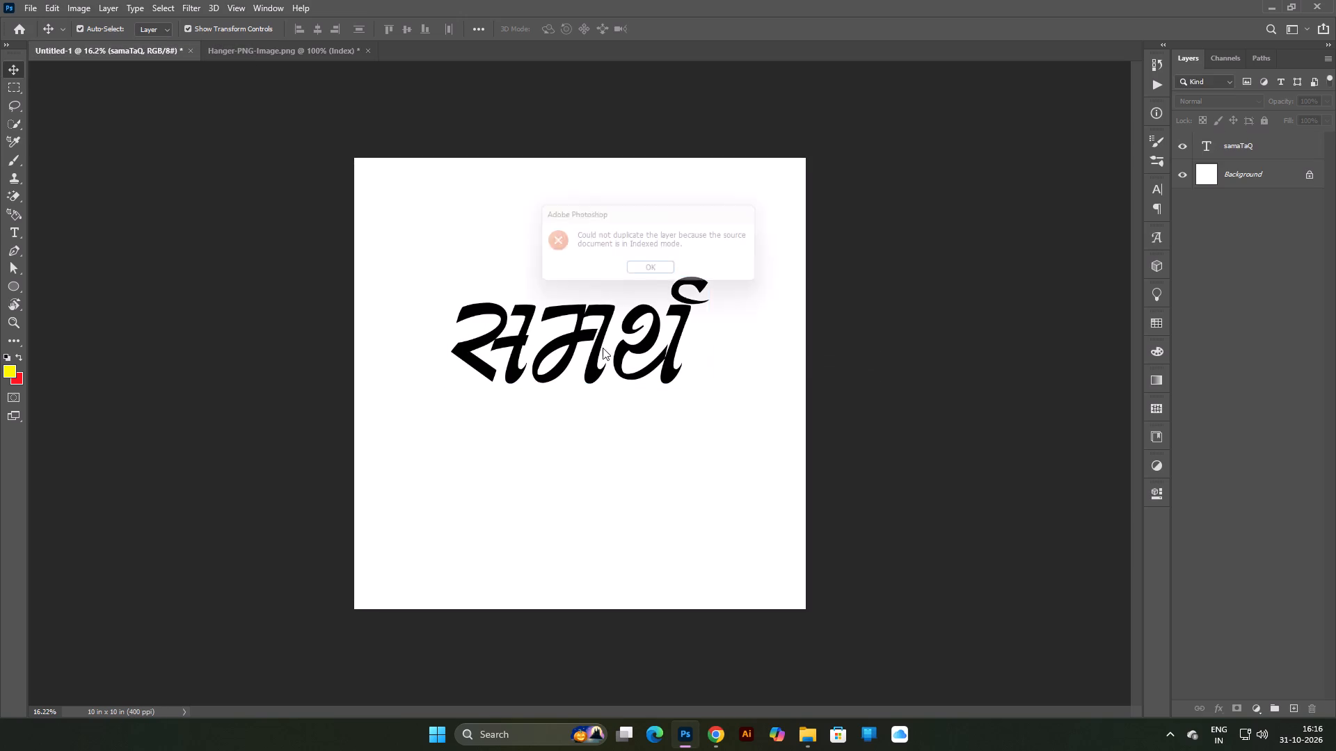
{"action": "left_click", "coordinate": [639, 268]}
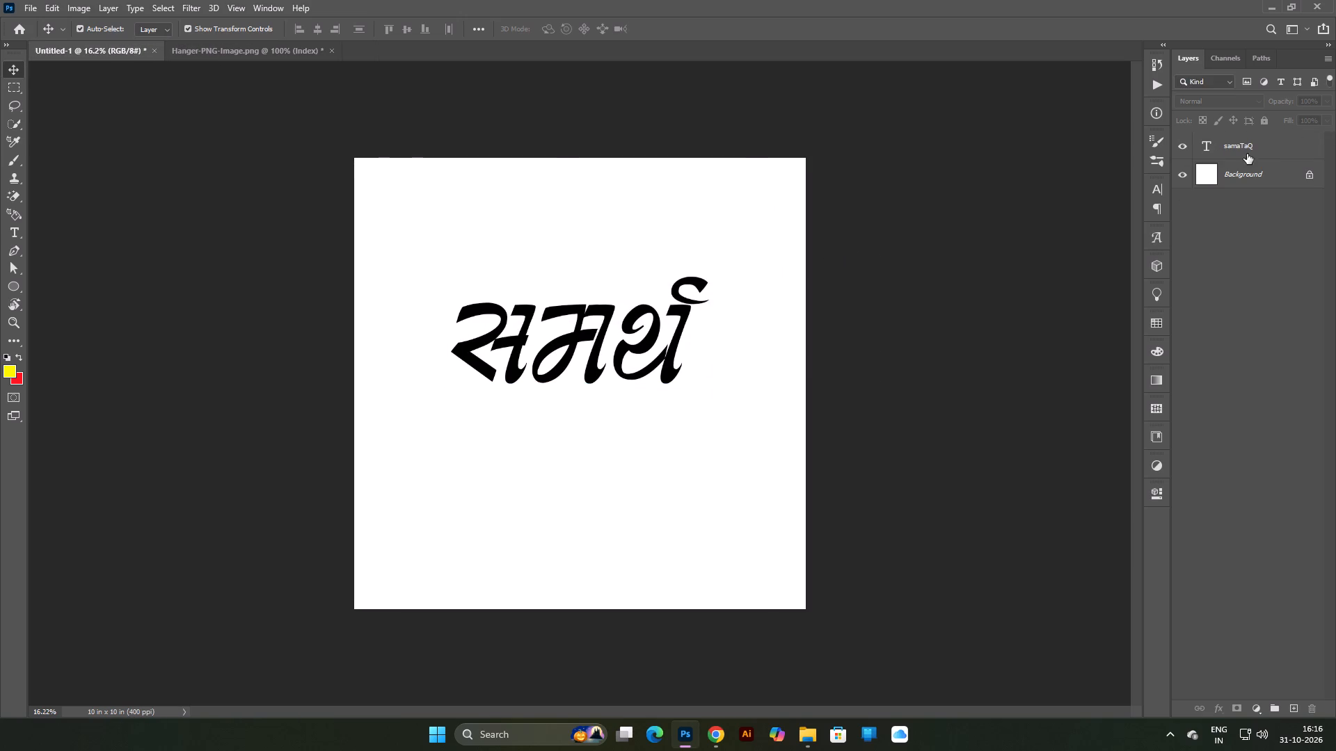
Close Hanger-PNG-Image.png without saving its changes.
{"action": "left_click", "coordinate": [332, 52]}
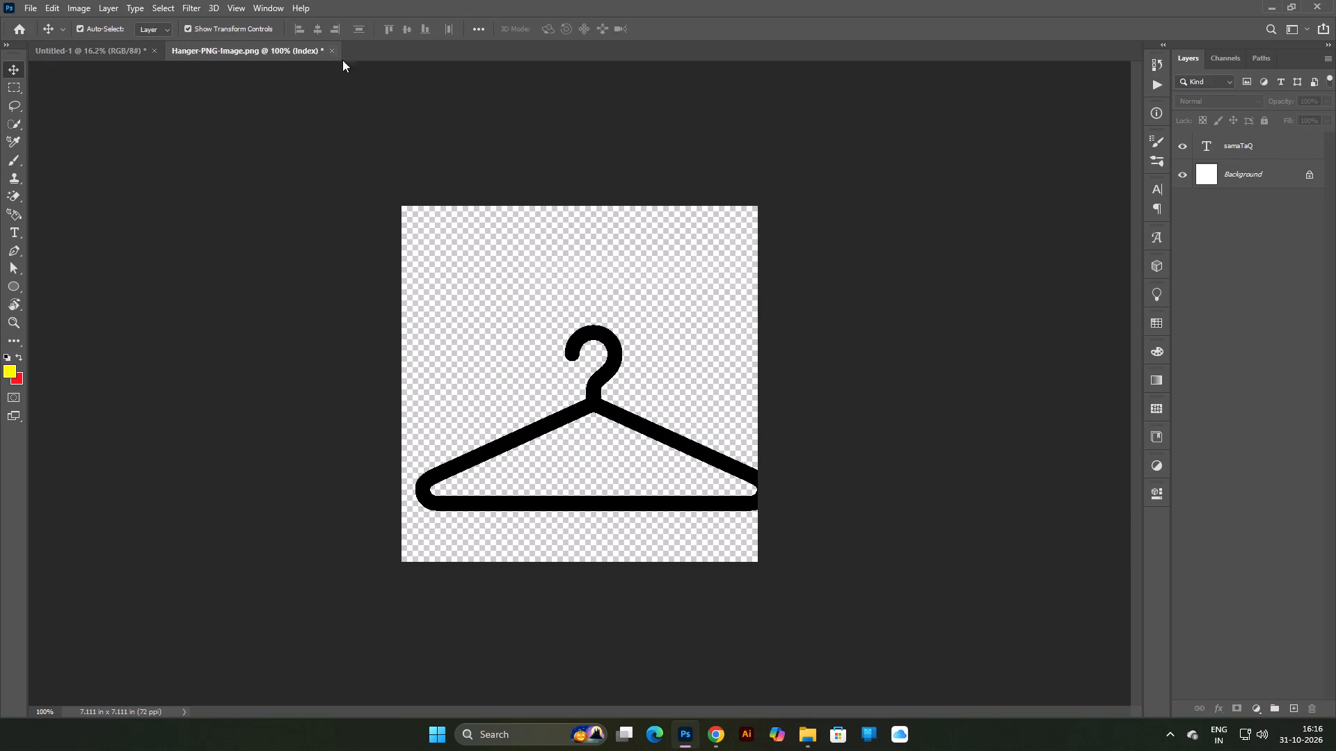
{"action": "left_click", "coordinate": [679, 280]}
{"action": "left_click", "coordinate": [678, 275]}
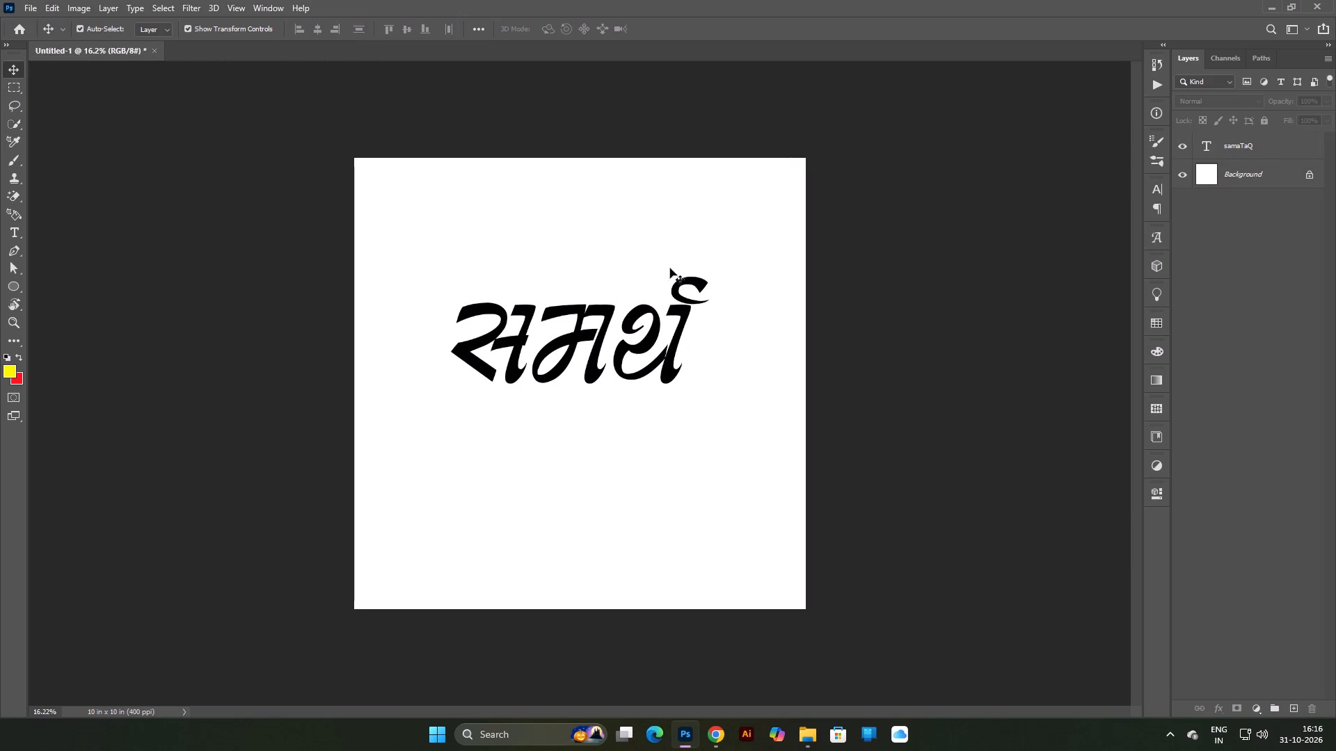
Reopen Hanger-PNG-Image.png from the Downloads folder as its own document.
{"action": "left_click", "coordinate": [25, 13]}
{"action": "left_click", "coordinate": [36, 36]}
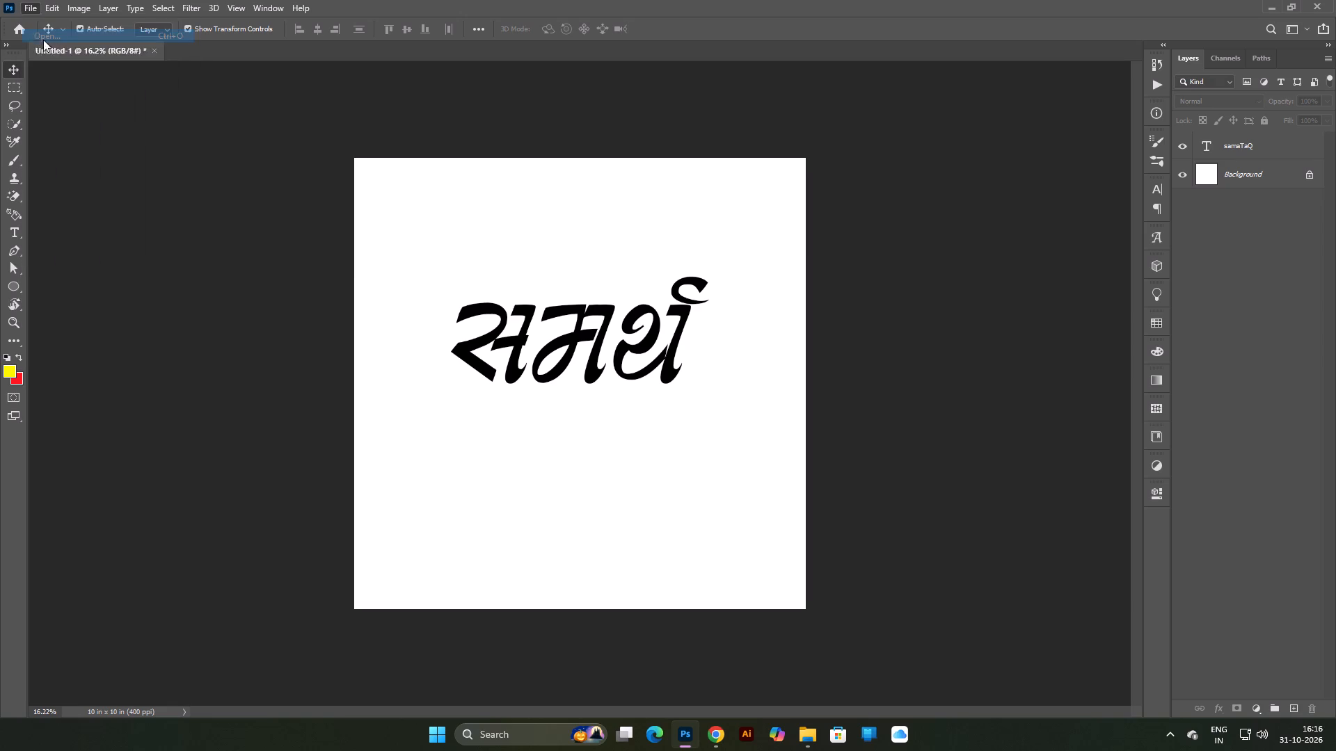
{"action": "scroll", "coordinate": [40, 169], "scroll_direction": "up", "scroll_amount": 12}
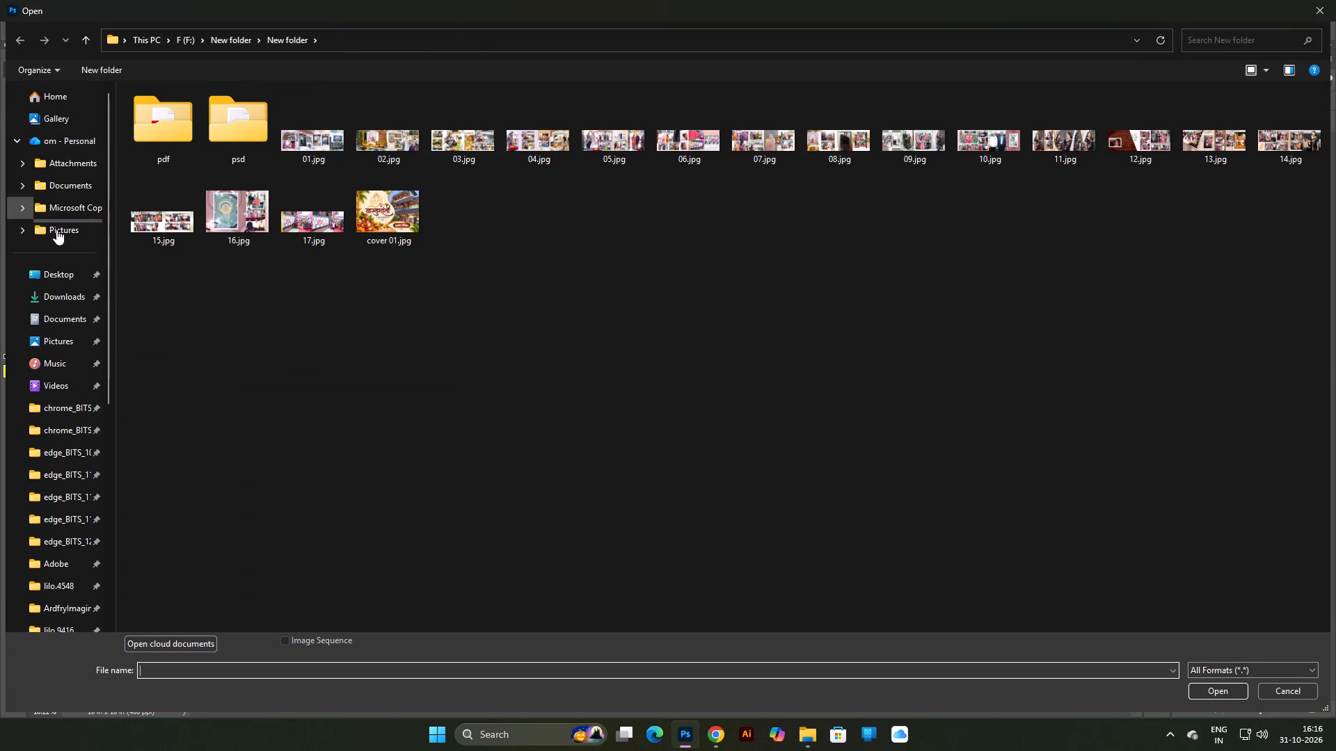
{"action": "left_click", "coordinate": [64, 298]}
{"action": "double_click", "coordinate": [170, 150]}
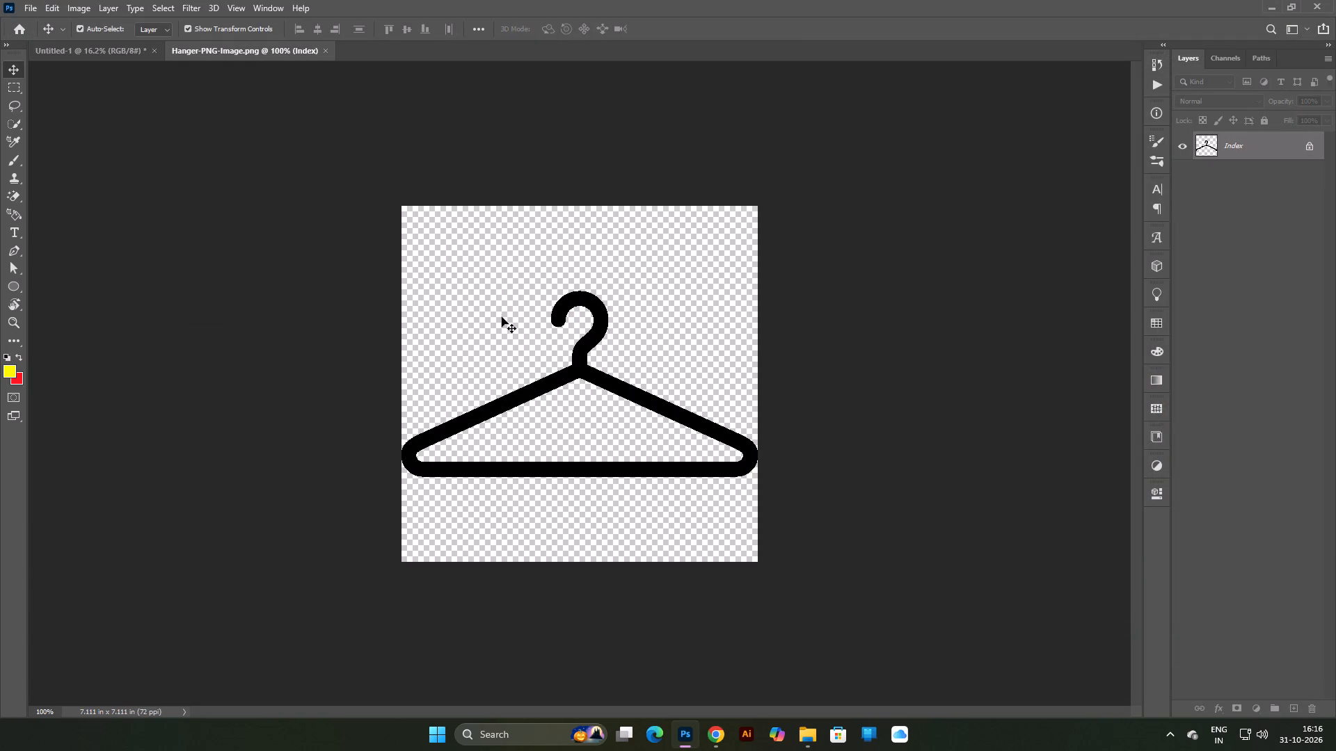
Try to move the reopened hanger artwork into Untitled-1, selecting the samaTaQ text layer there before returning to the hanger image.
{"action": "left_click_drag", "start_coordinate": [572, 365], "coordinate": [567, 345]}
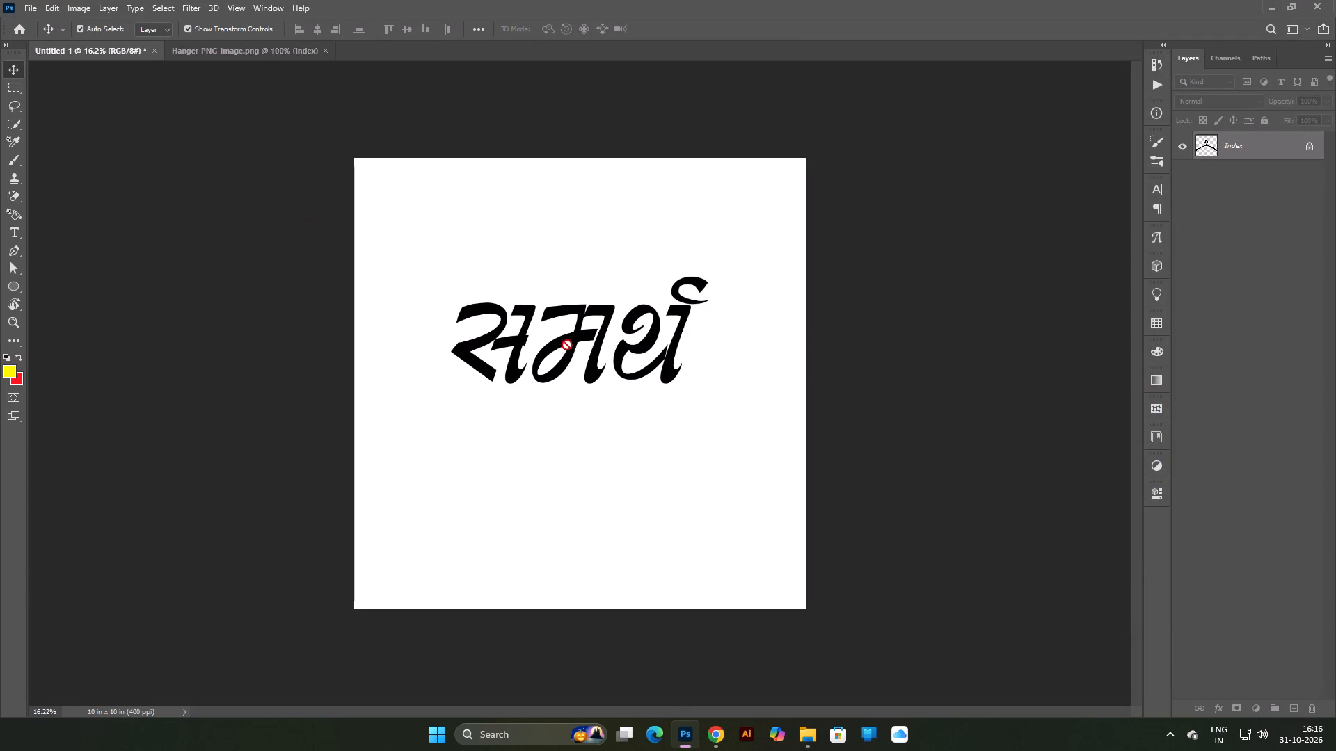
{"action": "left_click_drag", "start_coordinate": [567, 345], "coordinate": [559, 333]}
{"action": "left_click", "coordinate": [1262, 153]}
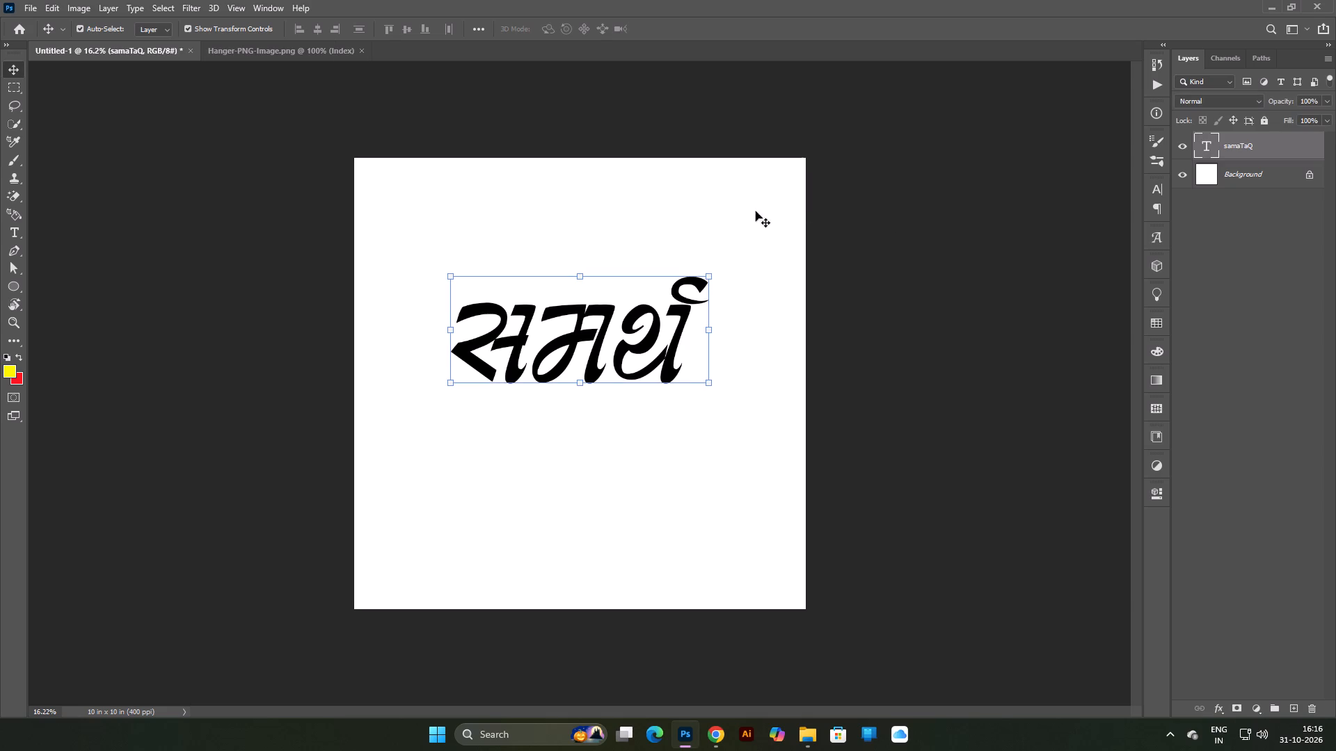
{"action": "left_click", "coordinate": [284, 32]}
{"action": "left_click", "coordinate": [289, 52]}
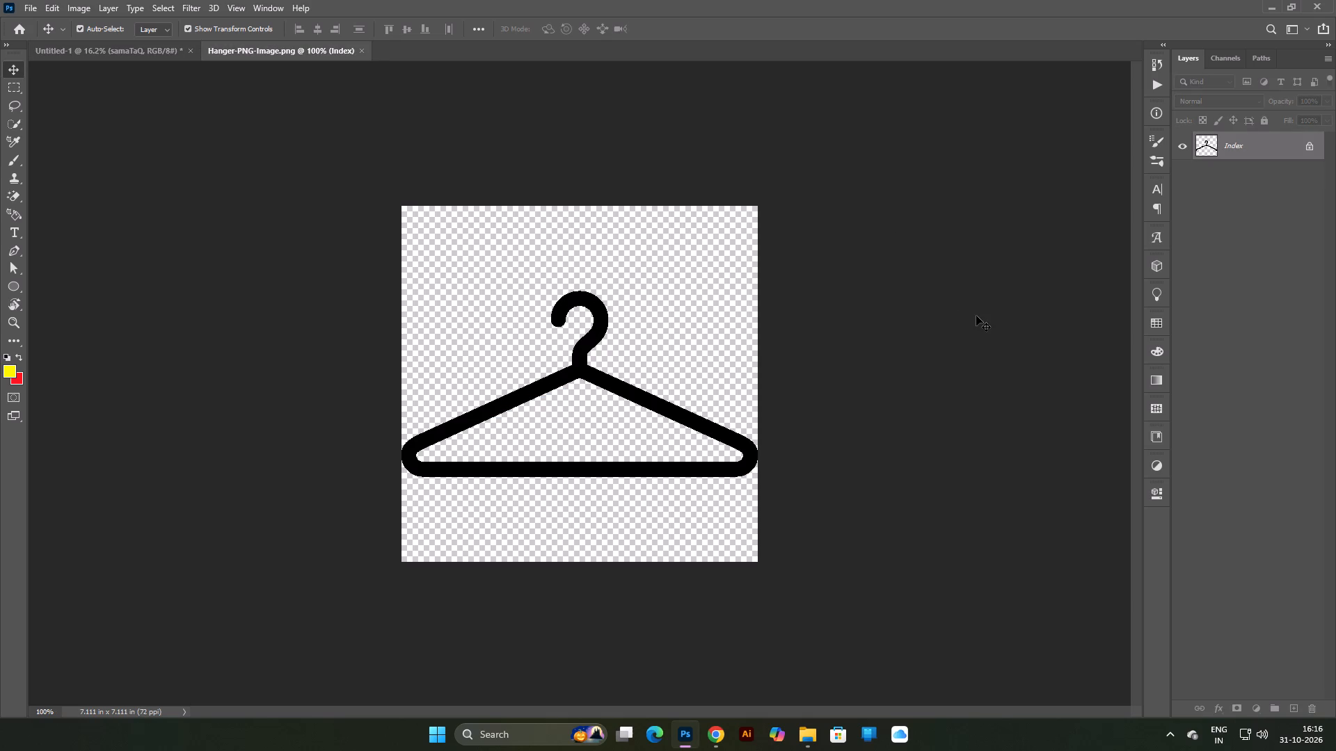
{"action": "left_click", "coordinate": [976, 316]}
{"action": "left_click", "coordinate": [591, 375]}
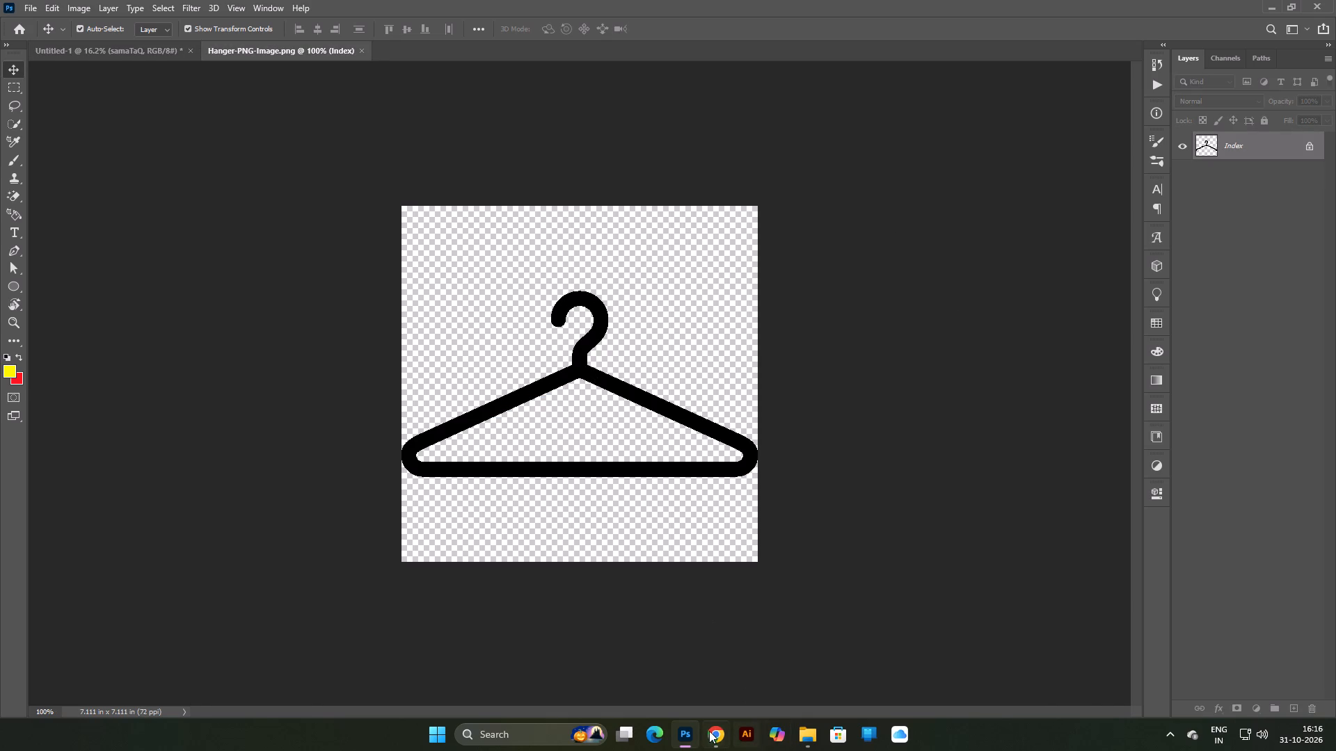
Switch to Chrome and look through the hanger png image results and related images for another hanger graphic.
{"action": "left_click", "coordinate": [704, 731]}
{"action": "scroll", "coordinate": [717, 391], "scroll_direction": "down", "scroll_amount": 5}
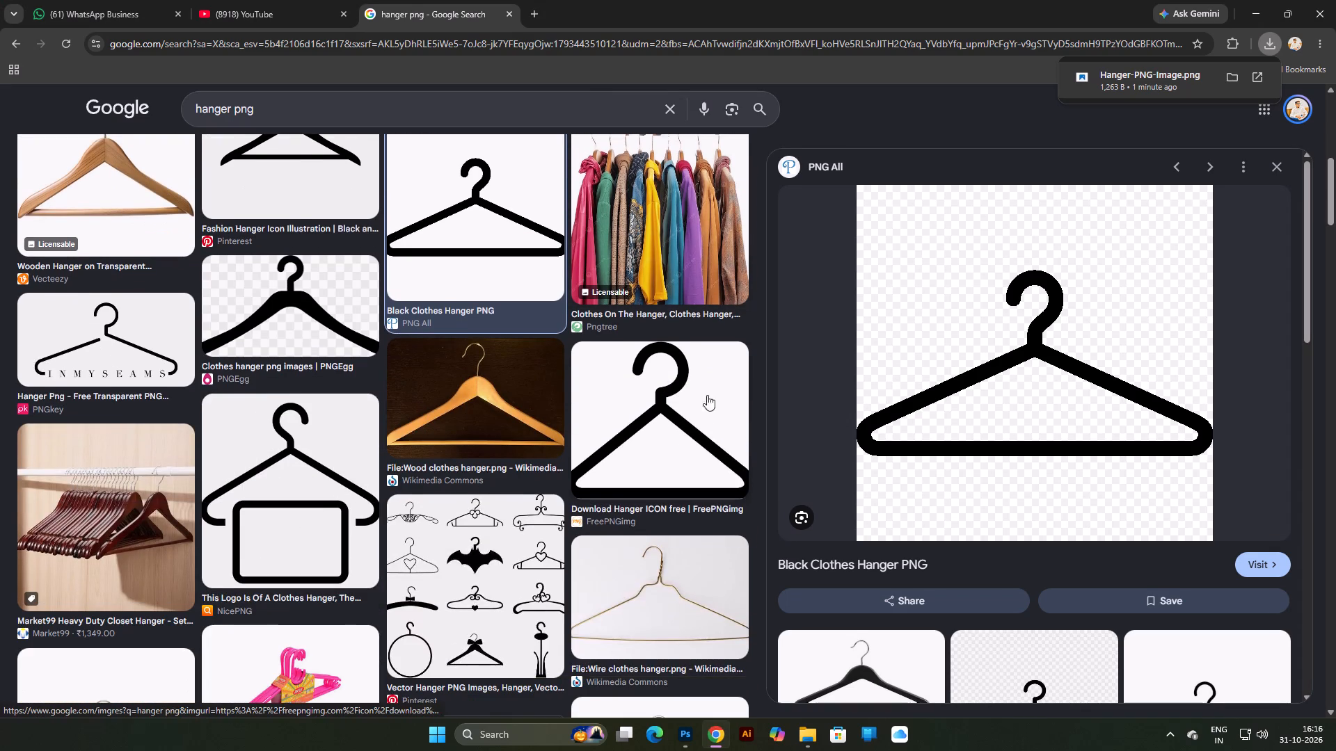
{"action": "scroll", "coordinate": [755, 392], "scroll_direction": "down", "scroll_amount": 4}
{"action": "scroll", "coordinate": [752, 391], "scroll_direction": "up", "scroll_amount": 3}
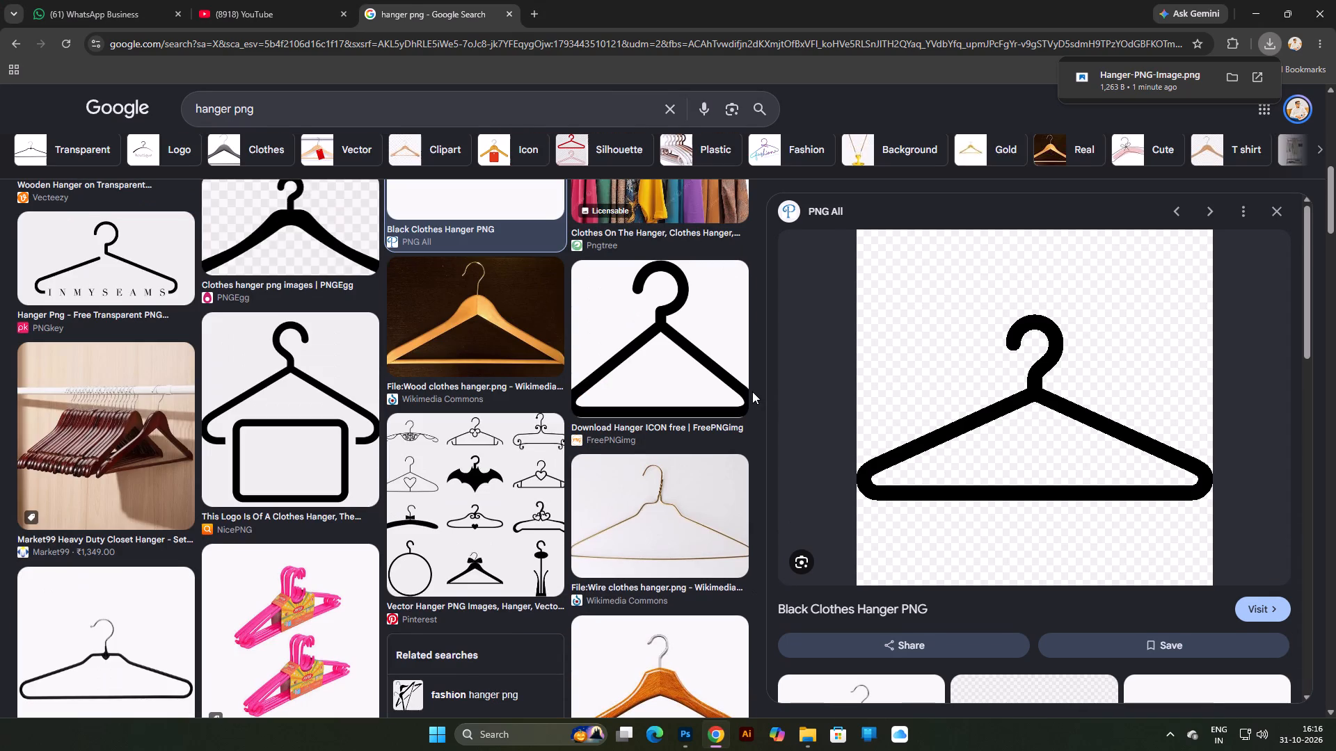
{"action": "scroll", "coordinate": [750, 392], "scroll_direction": "down", "scroll_amount": 10}
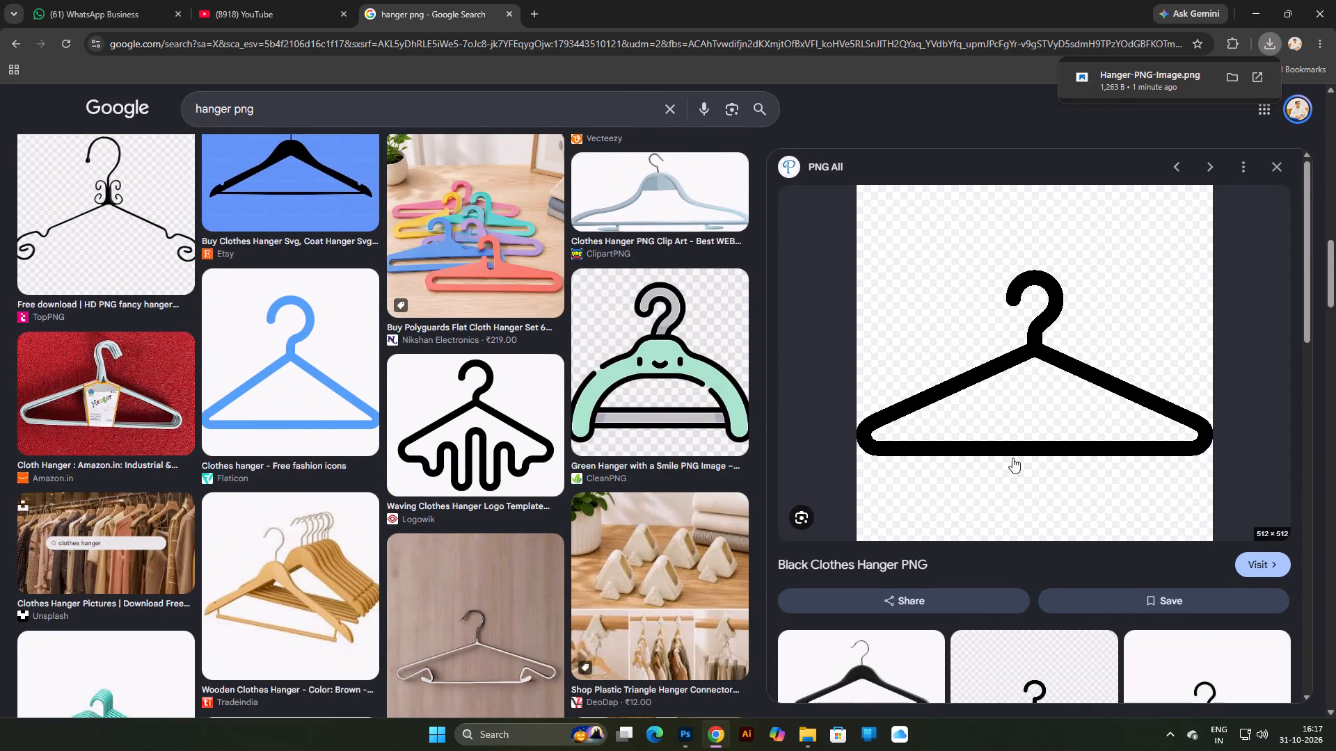
{"action": "scroll", "coordinate": [1209, 505], "scroll_direction": "up", "scroll_amount": 2}
{"action": "scroll", "coordinate": [1221, 510], "scroll_direction": "down", "scroll_amount": 6}
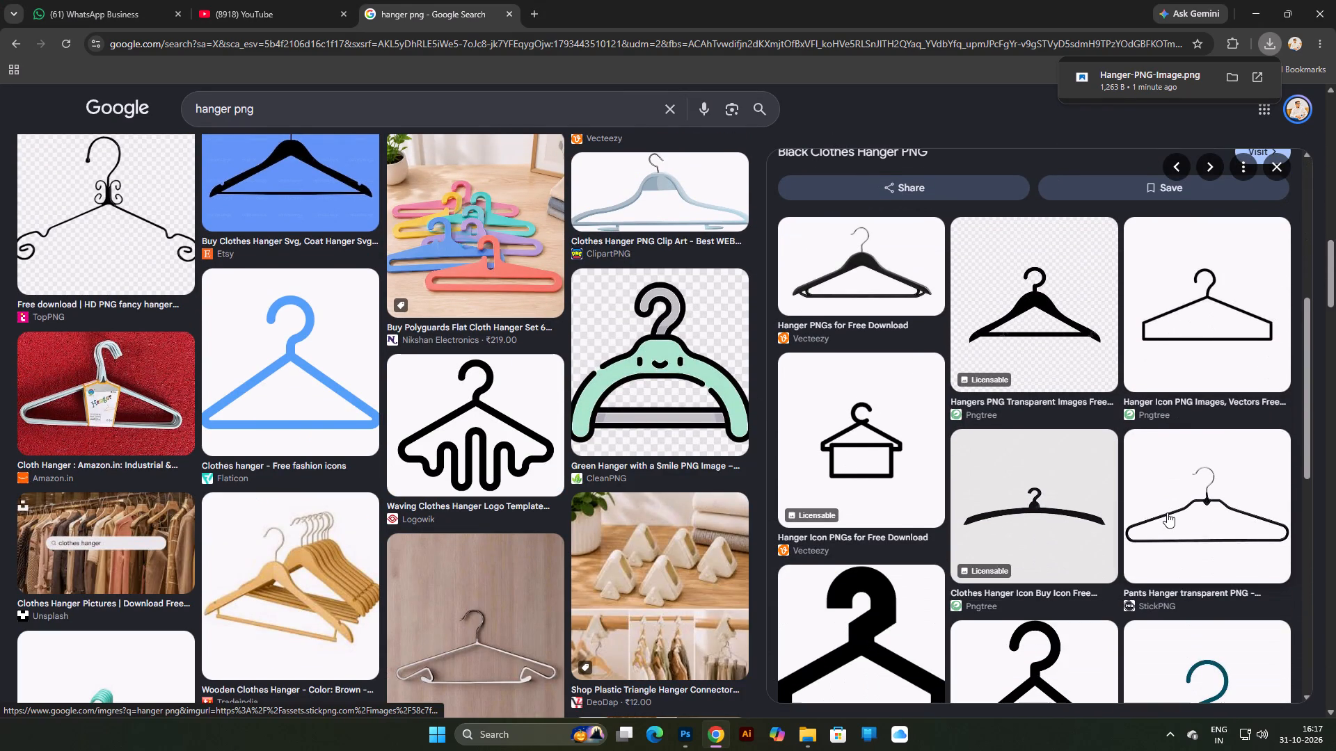
{"action": "scroll", "coordinate": [1166, 512], "scroll_direction": "down", "scroll_amount": 2}
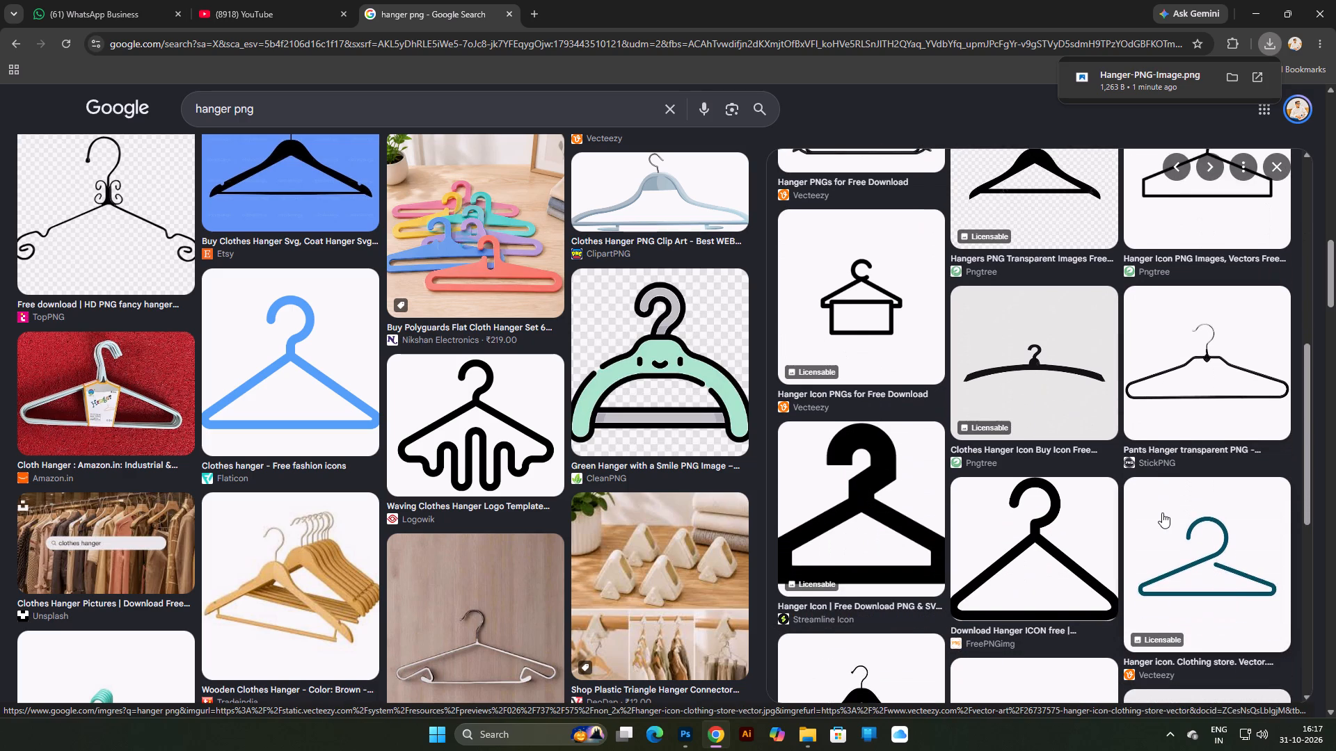
{"action": "scroll", "coordinate": [1162, 512], "scroll_direction": "down", "scroll_amount": 5}
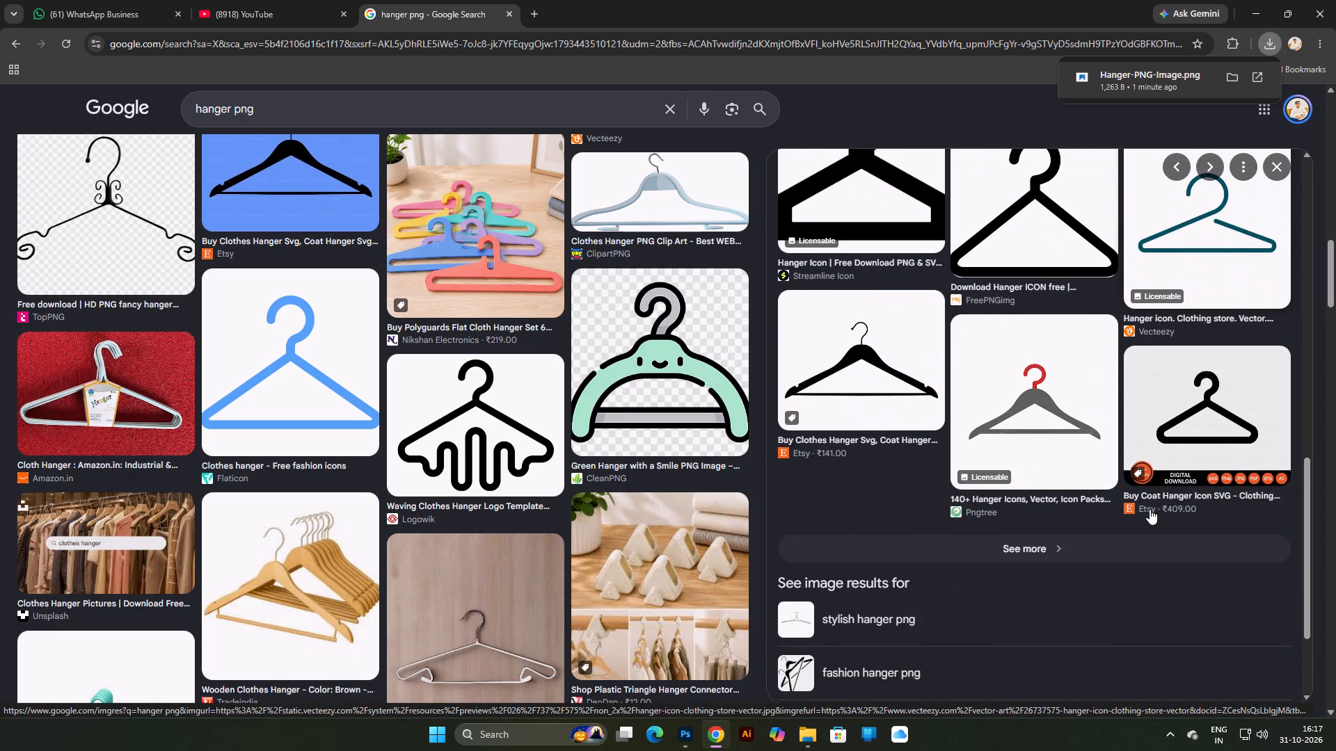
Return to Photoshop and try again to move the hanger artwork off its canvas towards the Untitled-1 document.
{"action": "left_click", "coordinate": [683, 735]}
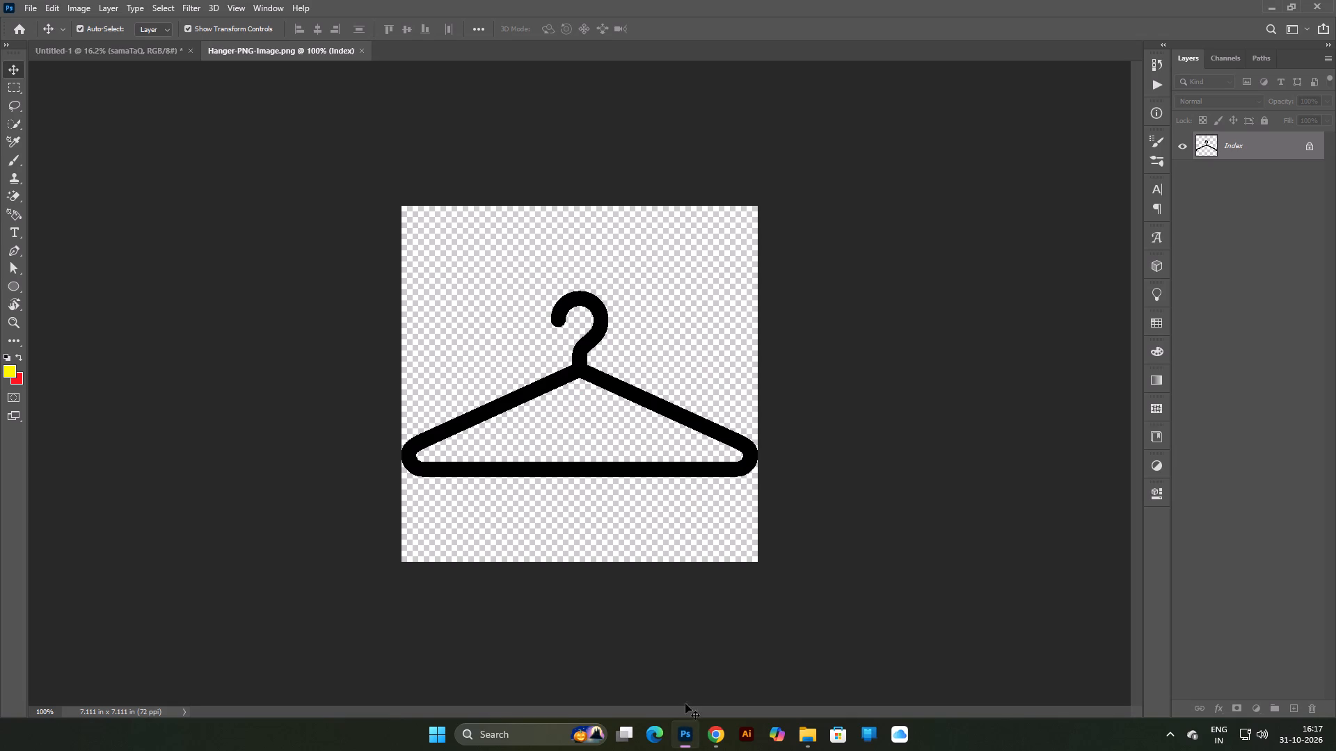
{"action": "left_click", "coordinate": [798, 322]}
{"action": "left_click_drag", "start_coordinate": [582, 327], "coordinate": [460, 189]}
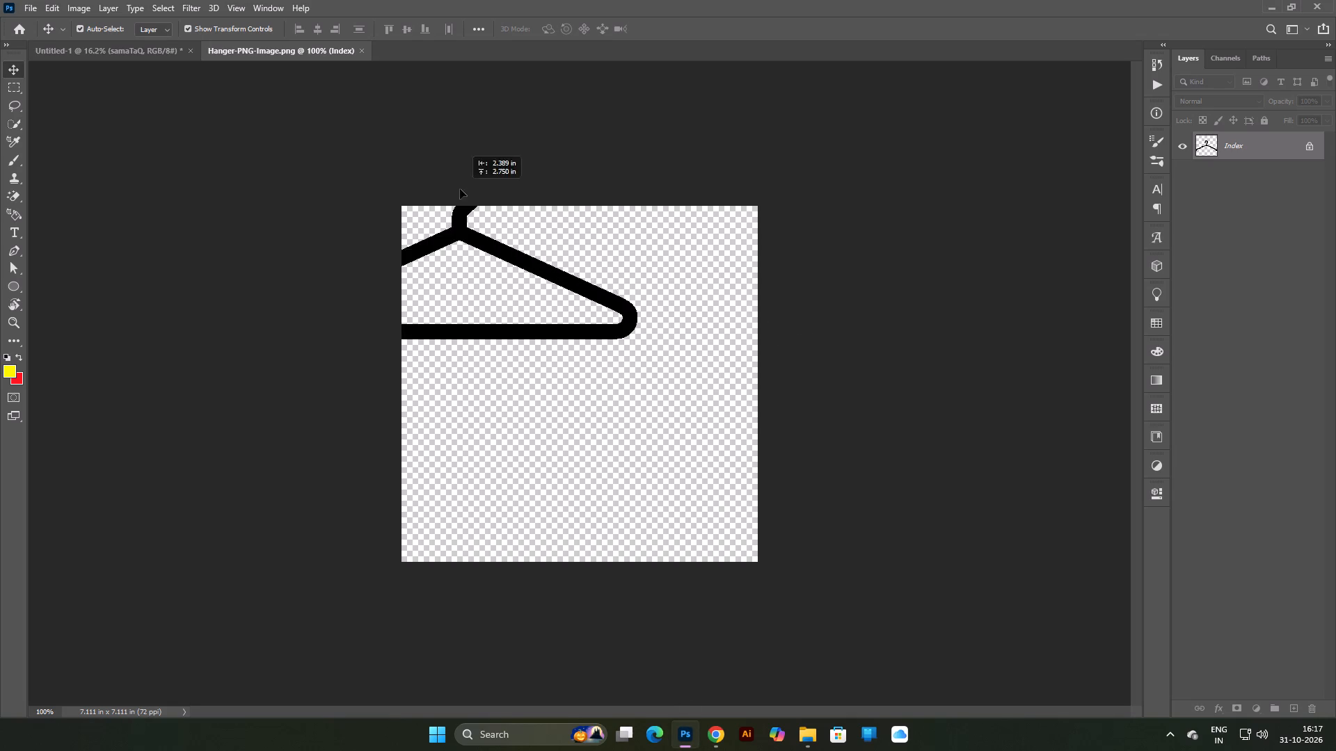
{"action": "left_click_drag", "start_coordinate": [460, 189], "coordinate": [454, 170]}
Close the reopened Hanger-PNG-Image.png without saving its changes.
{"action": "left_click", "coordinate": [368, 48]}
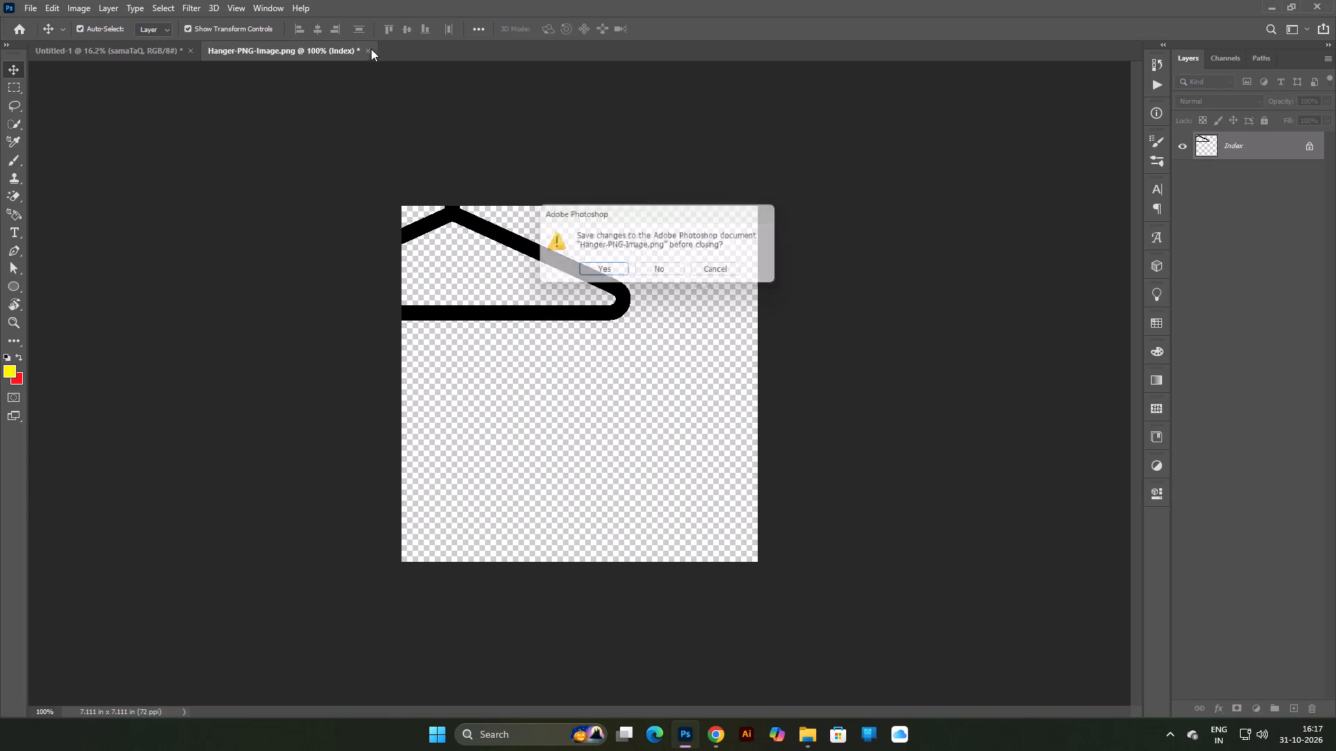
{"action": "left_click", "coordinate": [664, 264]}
Reopen Hanger-PNG-Image.png from the Downloads folder.
{"action": "left_click", "coordinate": [30, 6]}
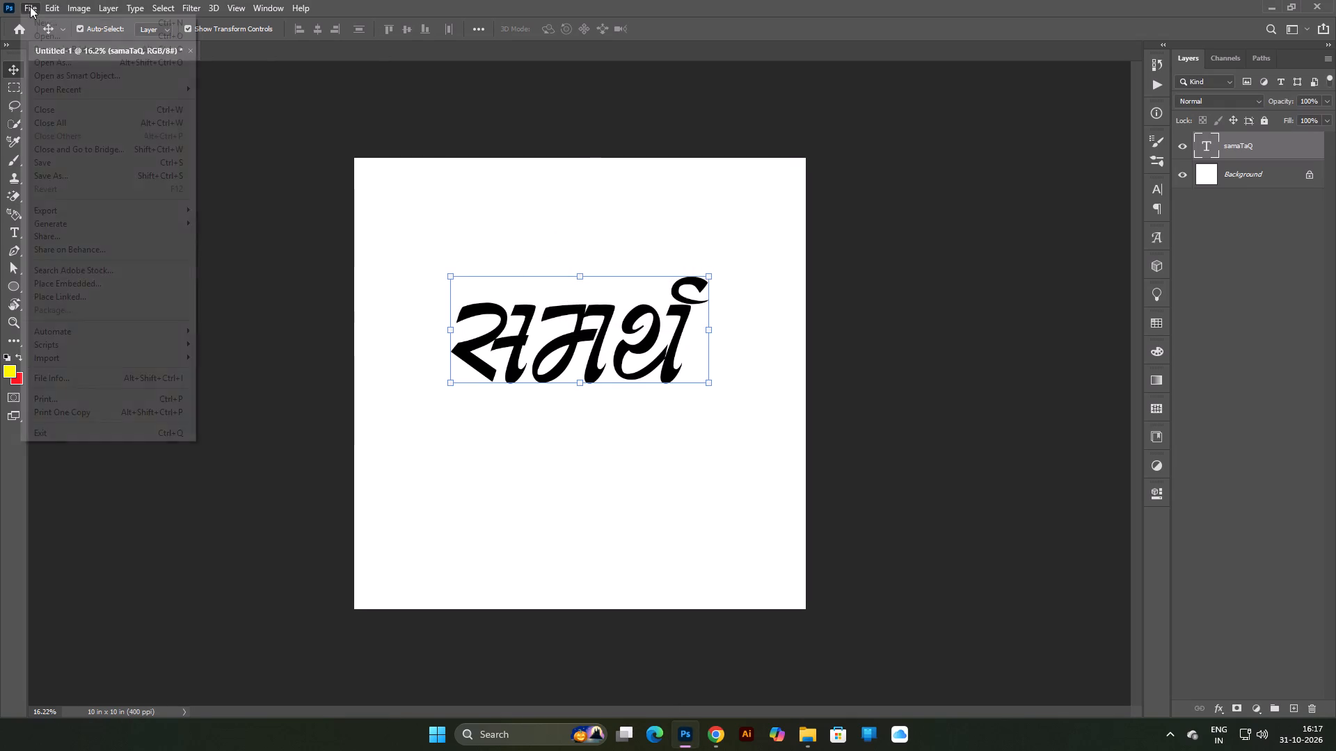
{"action": "left_click", "coordinate": [573, 156]}
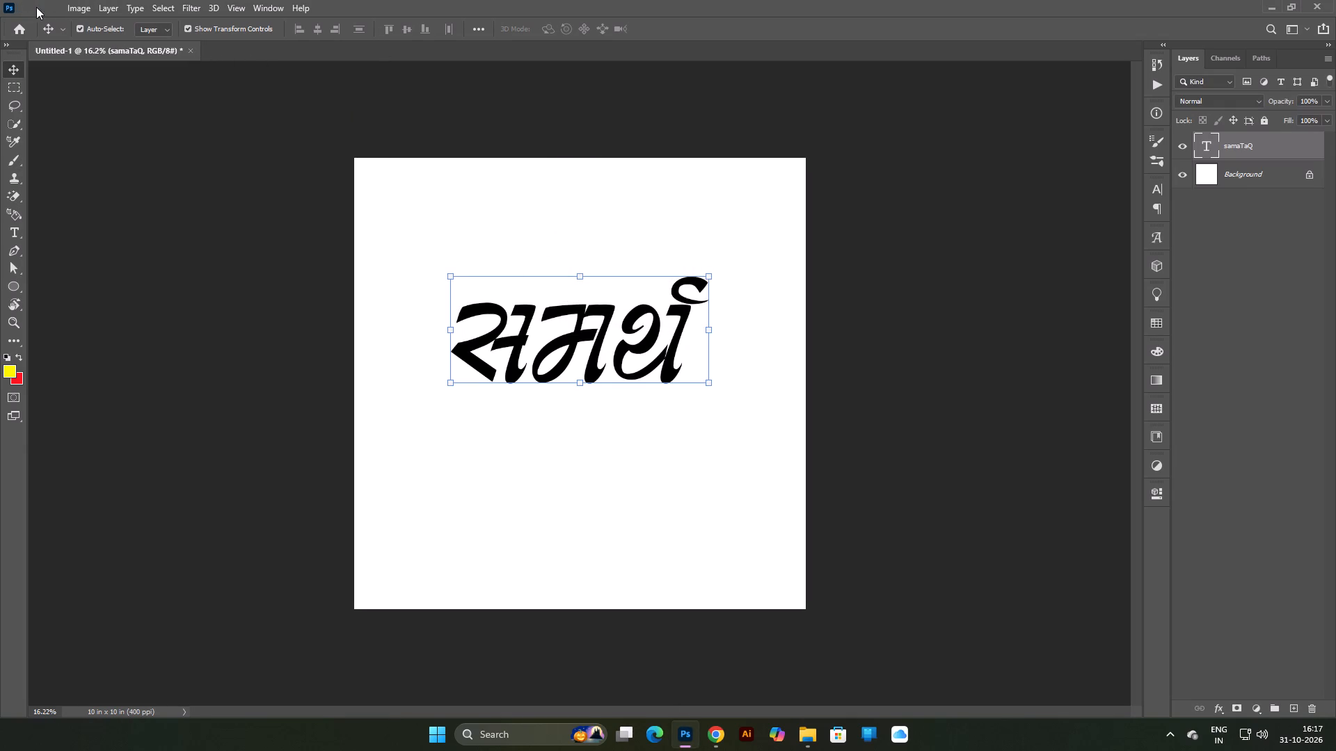
{"action": "left_click", "coordinate": [26, 2]}
{"action": "left_click", "coordinate": [39, 36]}
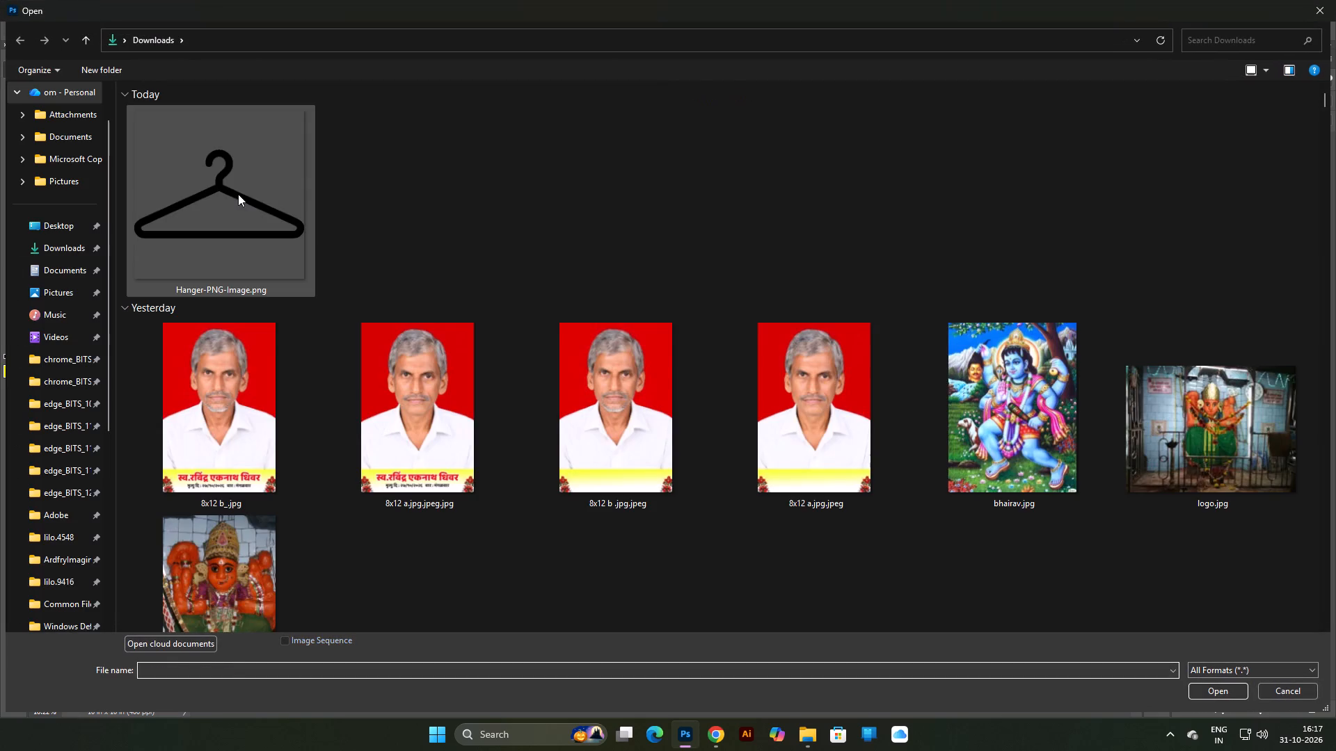
{"action": "double_click", "coordinate": [238, 194]}
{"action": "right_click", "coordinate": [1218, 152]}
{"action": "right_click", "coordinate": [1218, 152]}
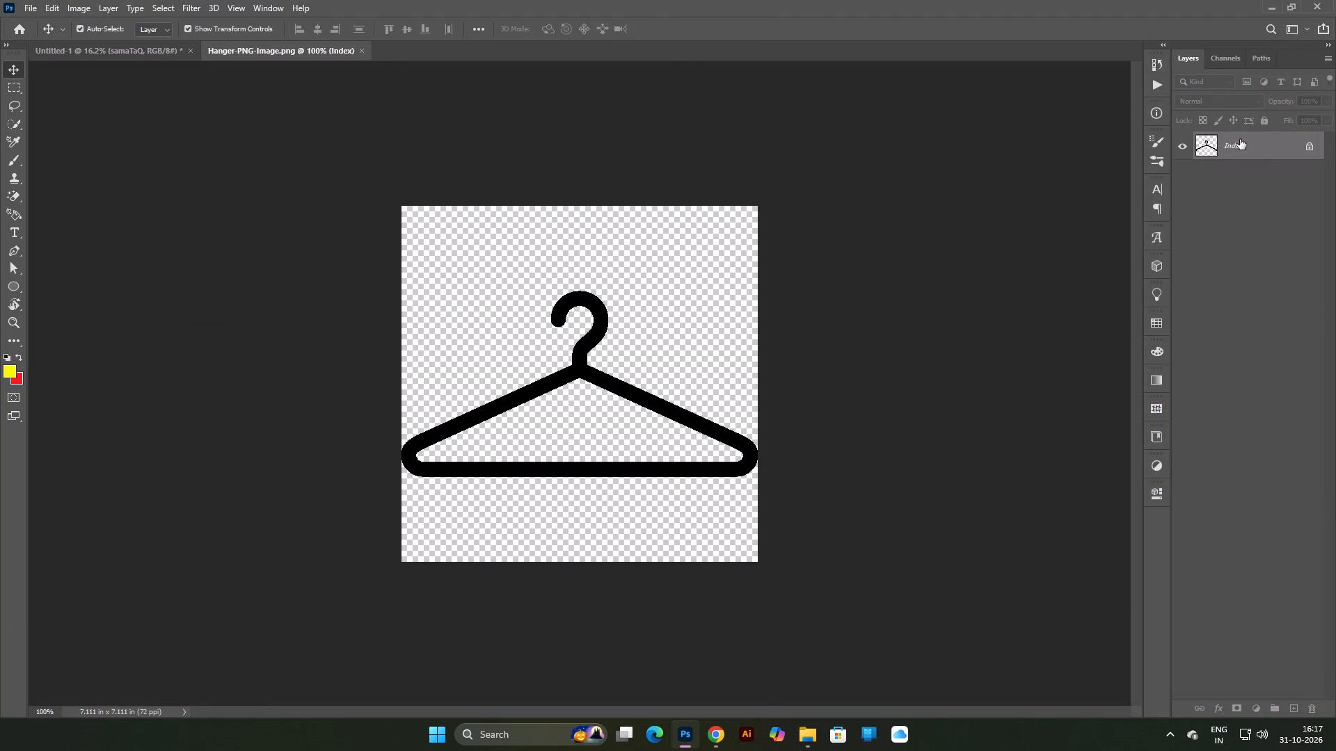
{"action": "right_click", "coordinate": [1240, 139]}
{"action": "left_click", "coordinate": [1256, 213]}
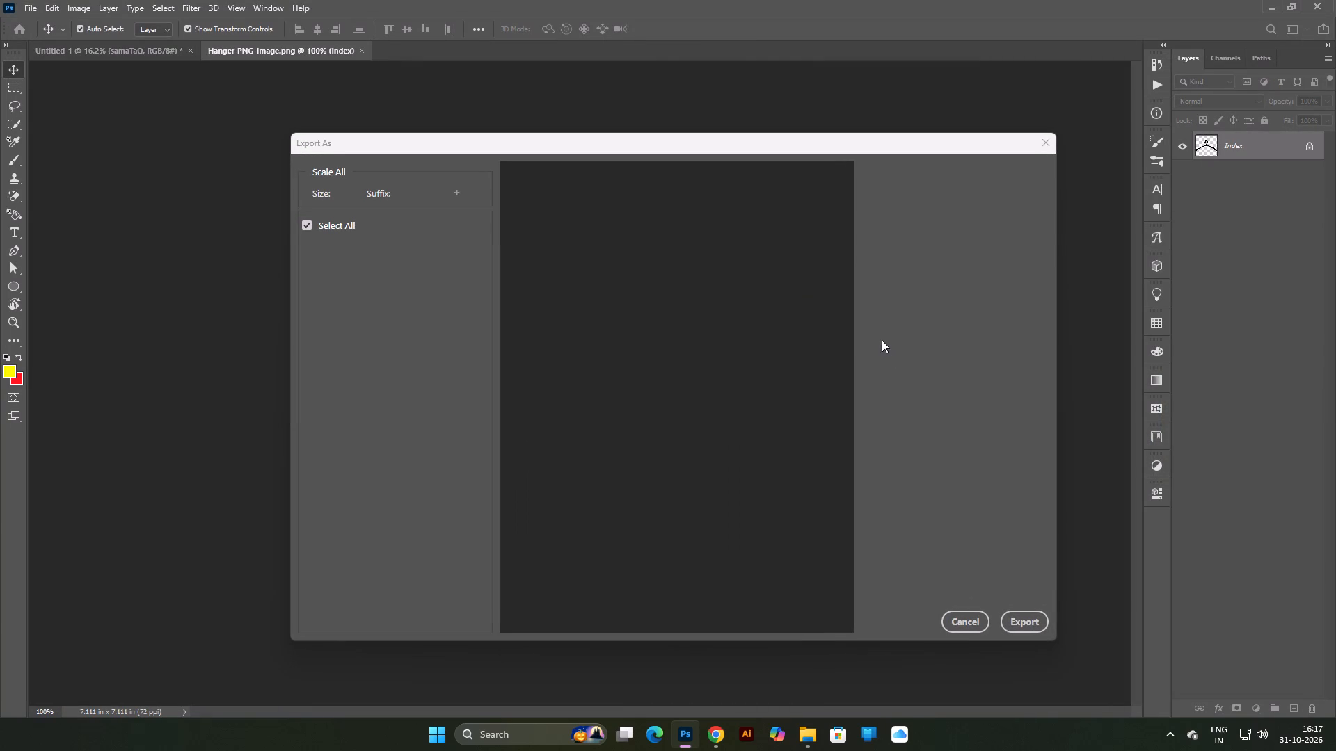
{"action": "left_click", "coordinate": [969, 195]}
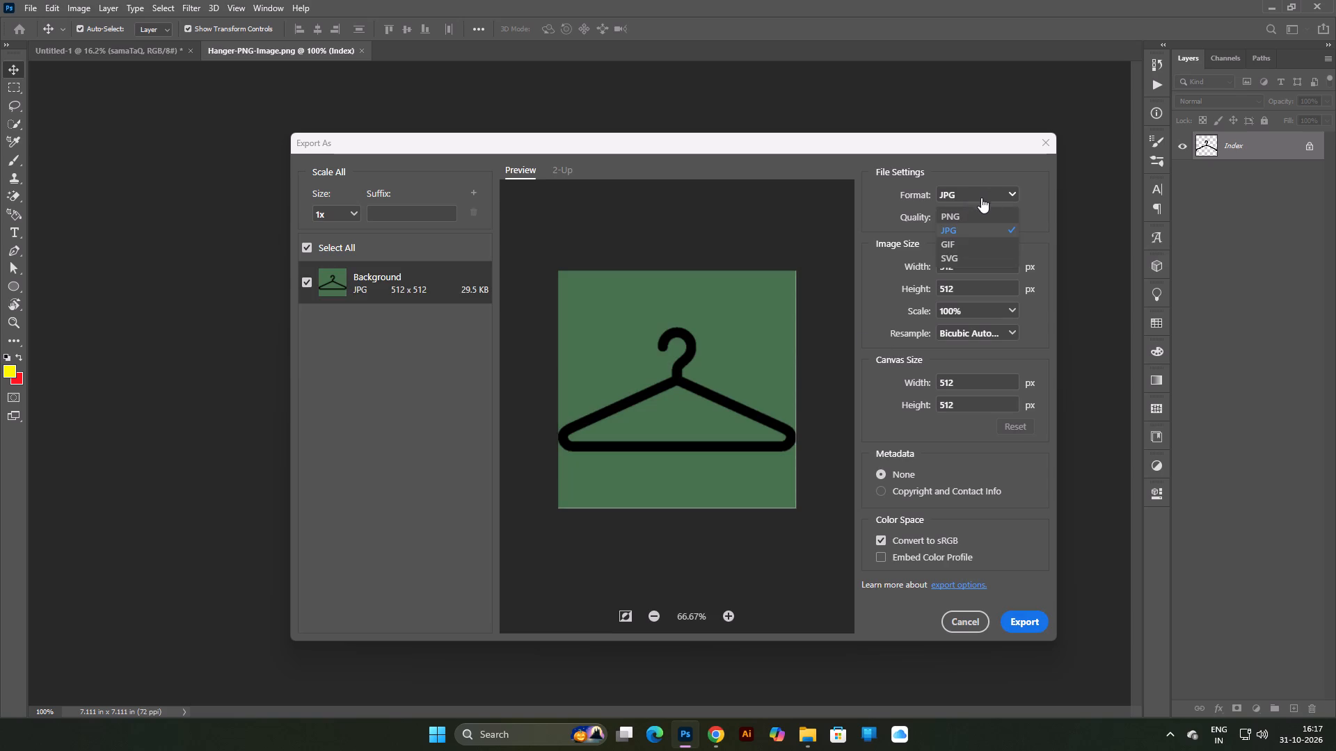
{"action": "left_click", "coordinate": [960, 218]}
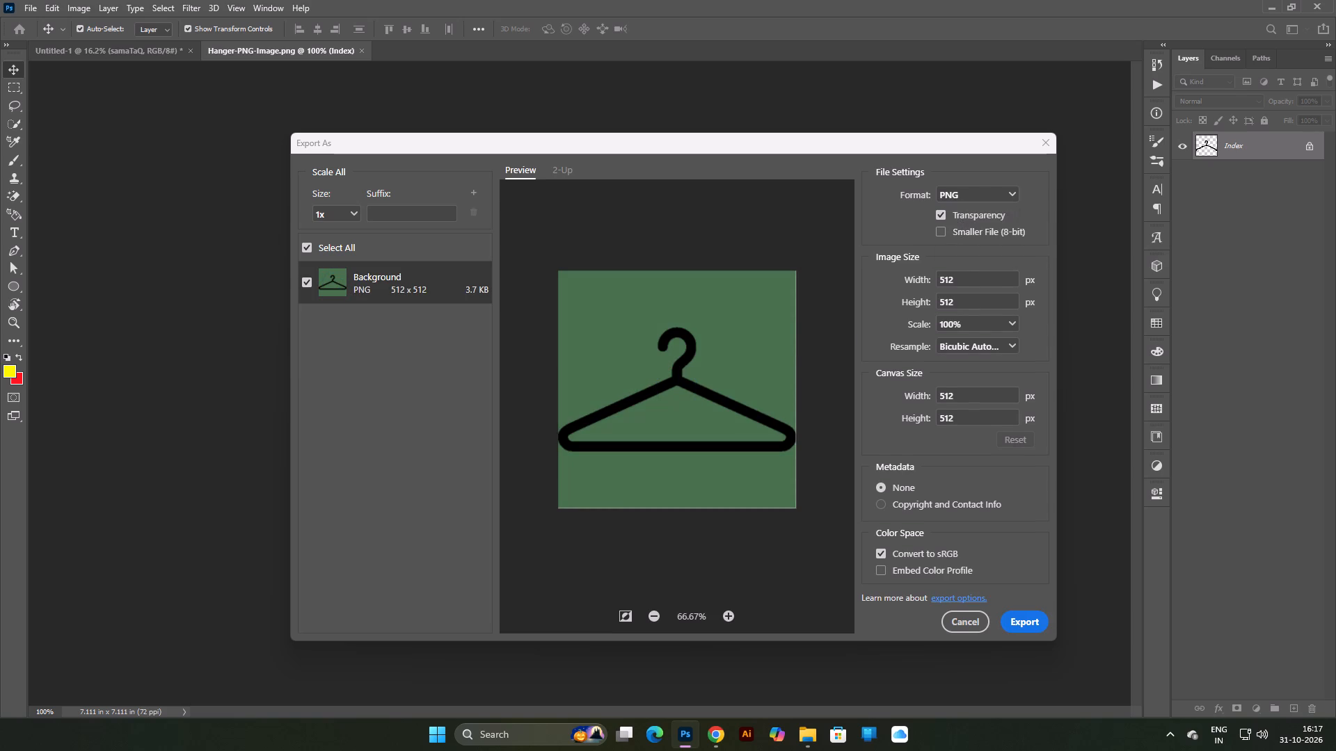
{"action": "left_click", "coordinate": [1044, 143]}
Quick-export the hanger layer as a PNG, overwriting Hanger-PNG-Image.png in the Downloads folder.
{"action": "right_click", "coordinate": [1262, 147]}
{"action": "right_click", "coordinate": [1262, 147]}
{"action": "right_click", "coordinate": [1245, 143]}
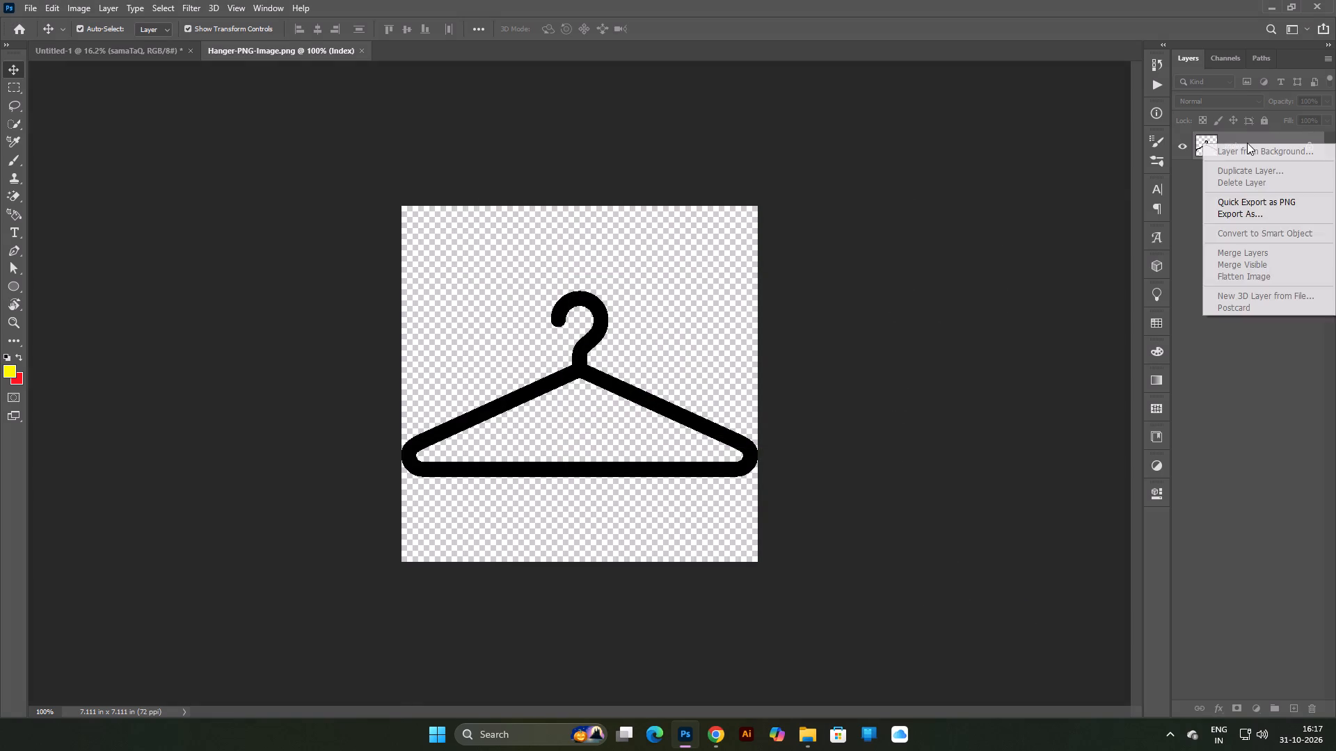
{"action": "left_click", "coordinate": [1271, 198]}
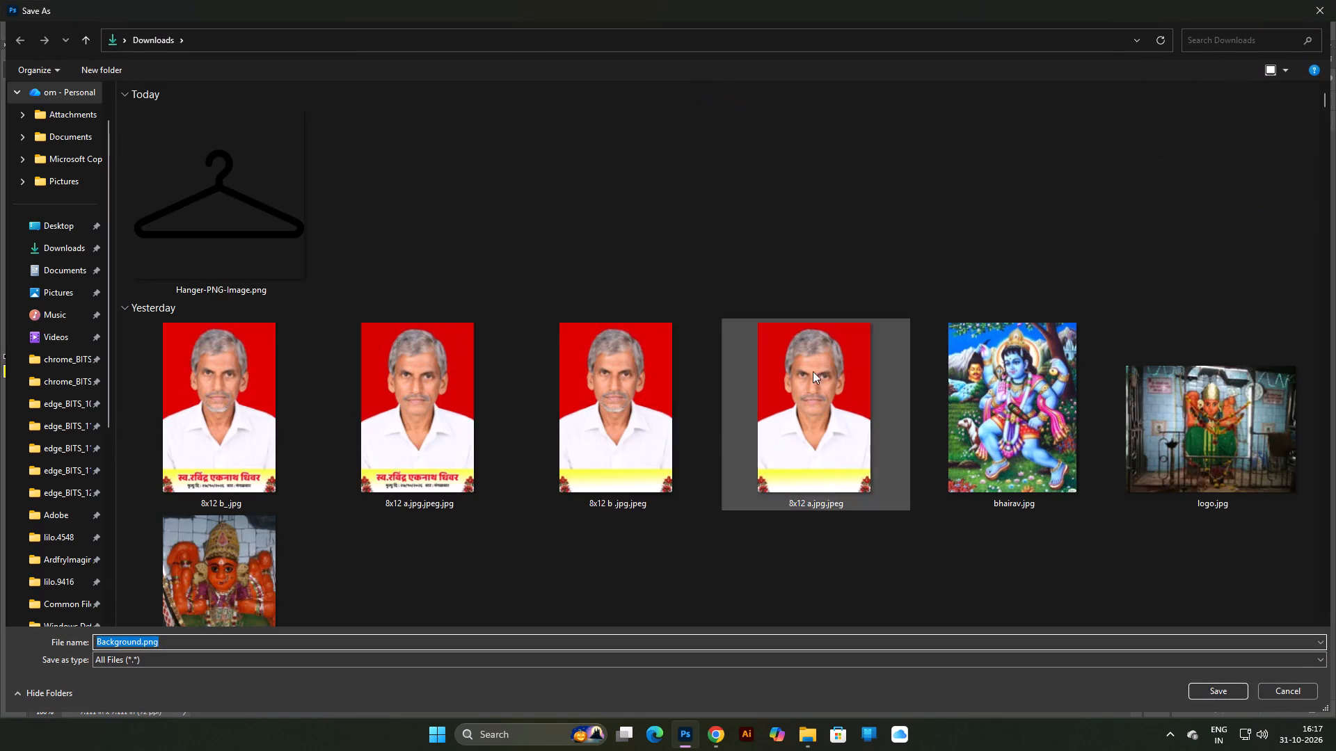
{"action": "left_click", "coordinate": [262, 185]}
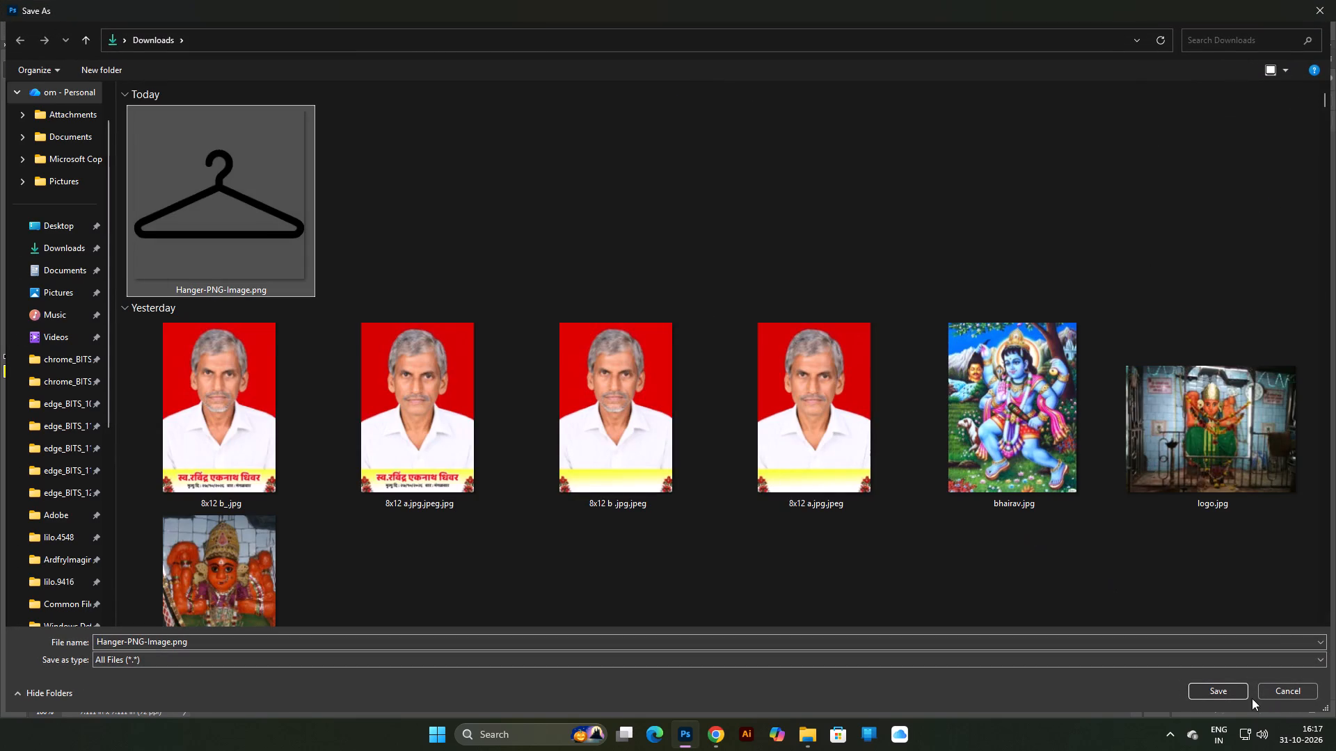
{"action": "left_click", "coordinate": [1222, 687]}
{"action": "left_click", "coordinate": [690, 366]}
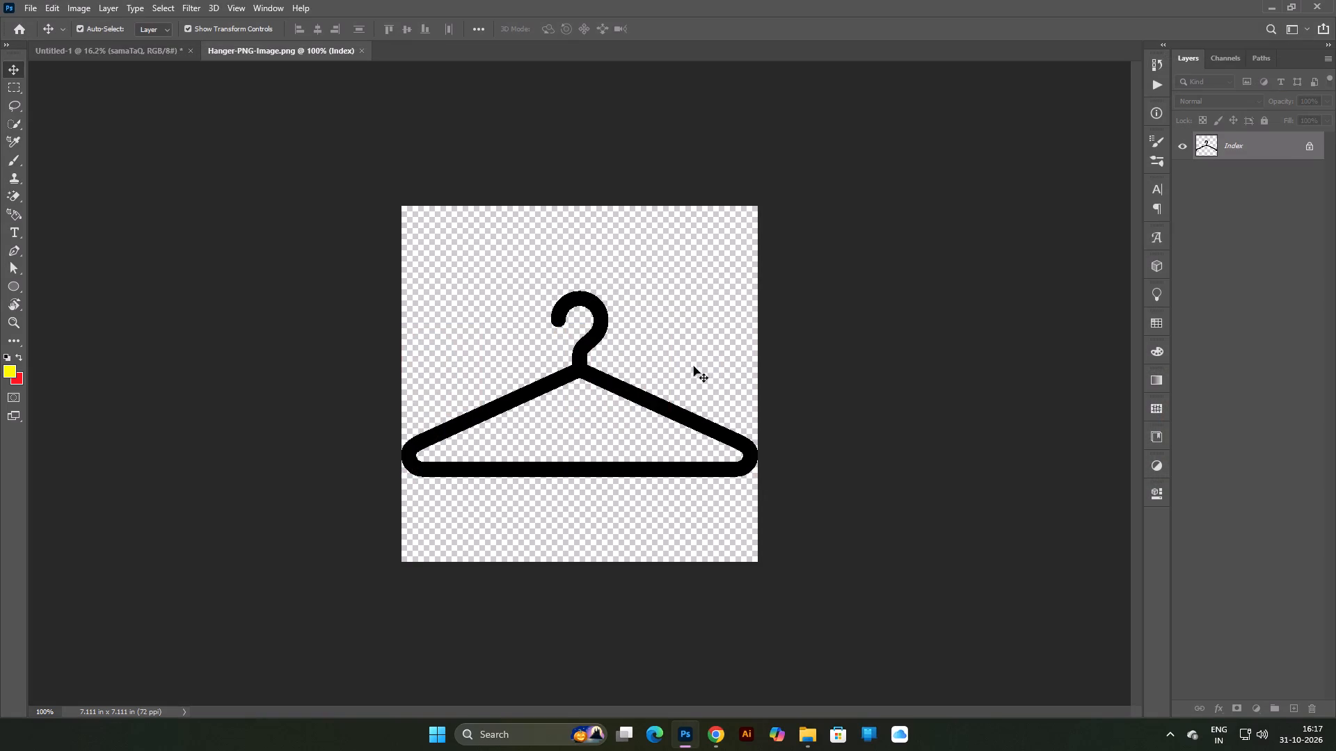
Open Hanger-PNG-Image.png from Downloads again and update the document from the changed disk copy.
{"action": "left_click", "coordinate": [28, 2]}
{"action": "left_click", "coordinate": [42, 34]}
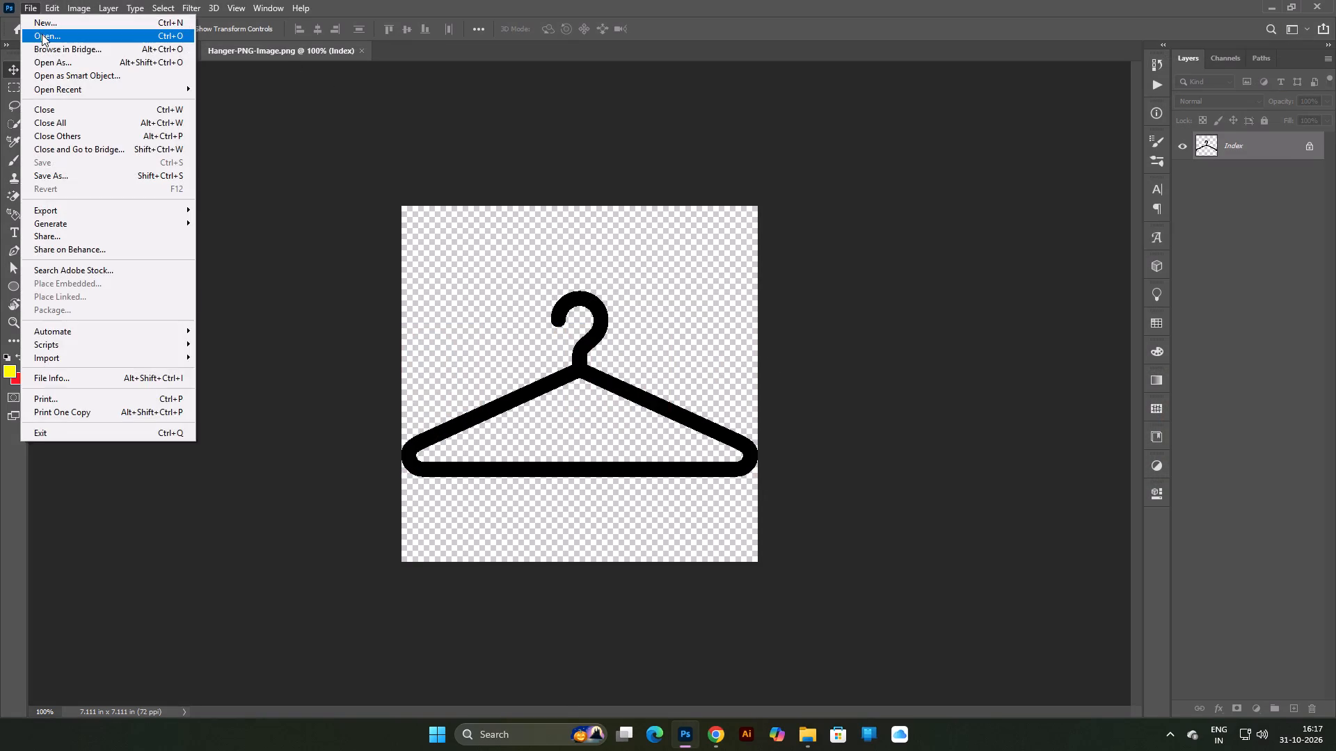
{"action": "double_click", "coordinate": [208, 188]}
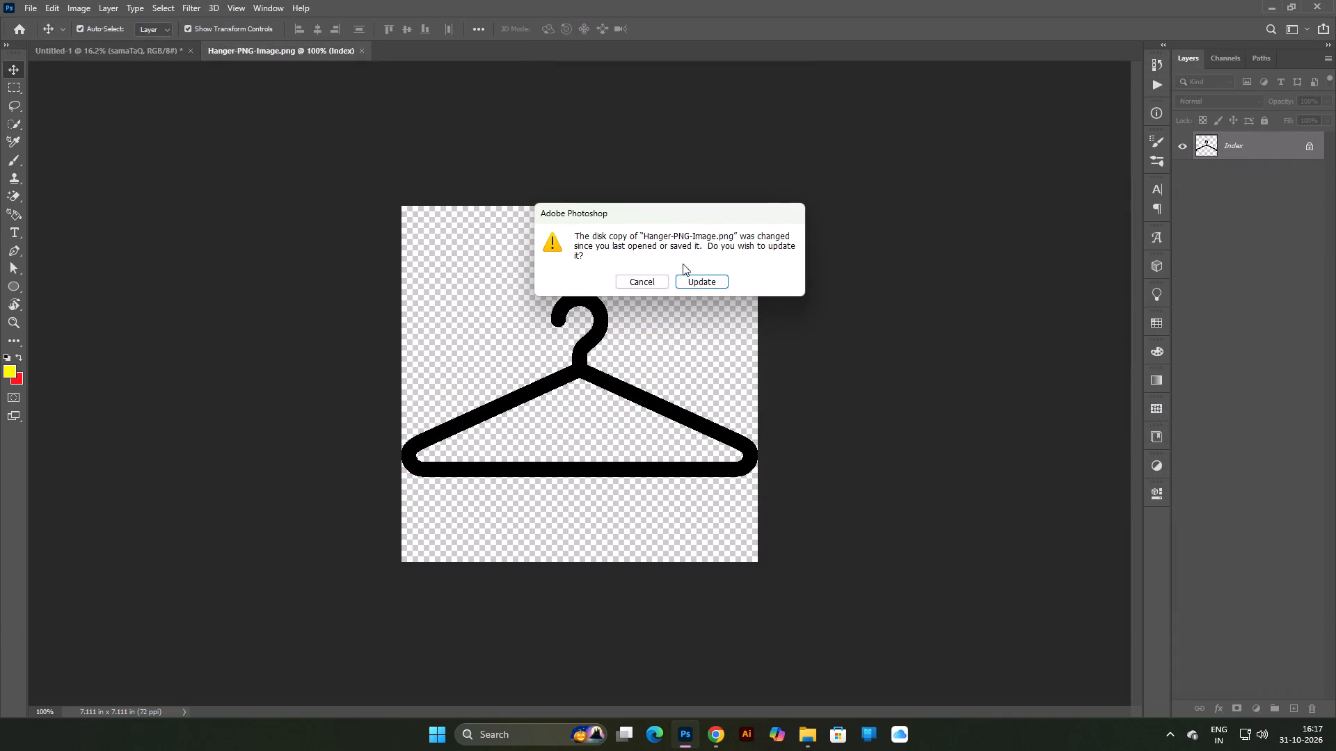
{"action": "left_click", "coordinate": [703, 280]}
{"action": "left_click", "coordinate": [891, 270]}
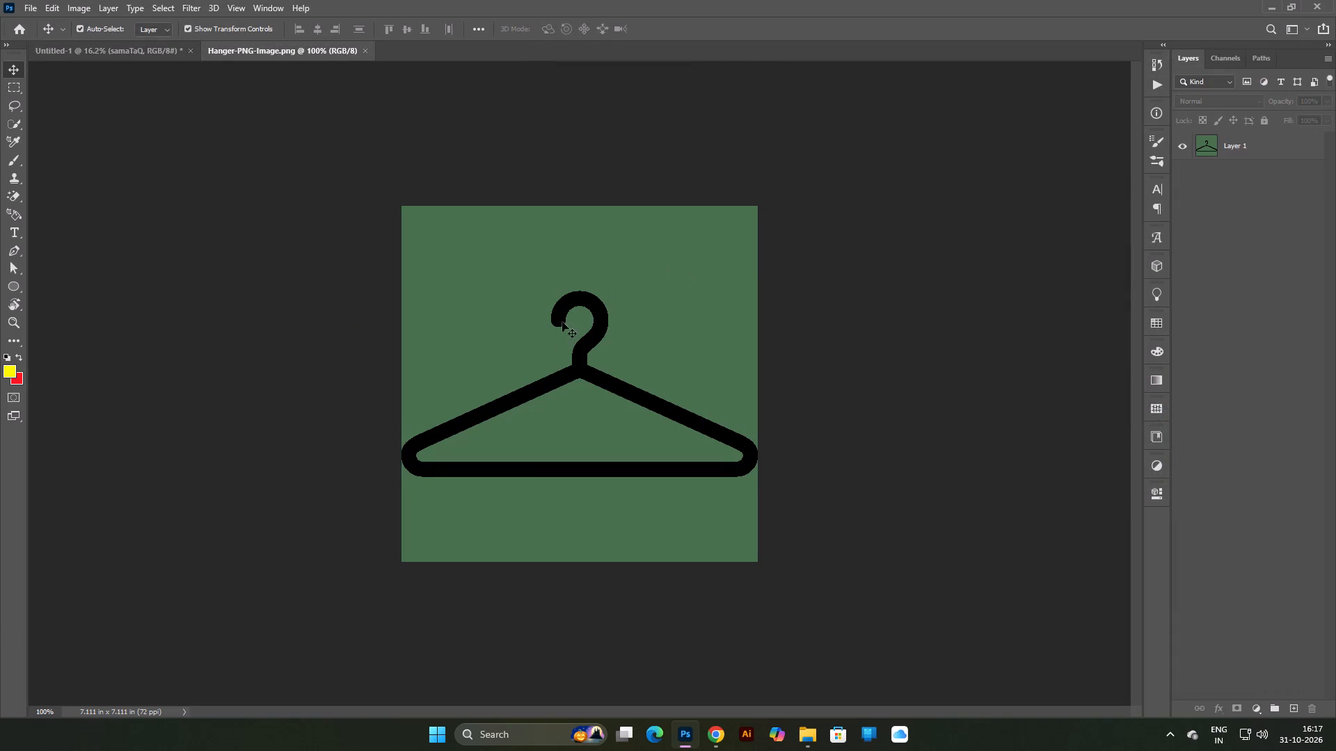
Erase the green background around, inside and below the hanger with the Magic Eraser tool.
{"action": "scroll", "coordinate": [539, 337], "scroll_direction": "up", "scroll_amount": 2}
{"action": "left_click", "coordinate": [598, 311]}
{"action": "scroll", "coordinate": [626, 318], "scroll_direction": "up", "scroll_amount": 15}
{"action": "scroll", "coordinate": [607, 321], "scroll_direction": "down", "scroll_amount": 7}
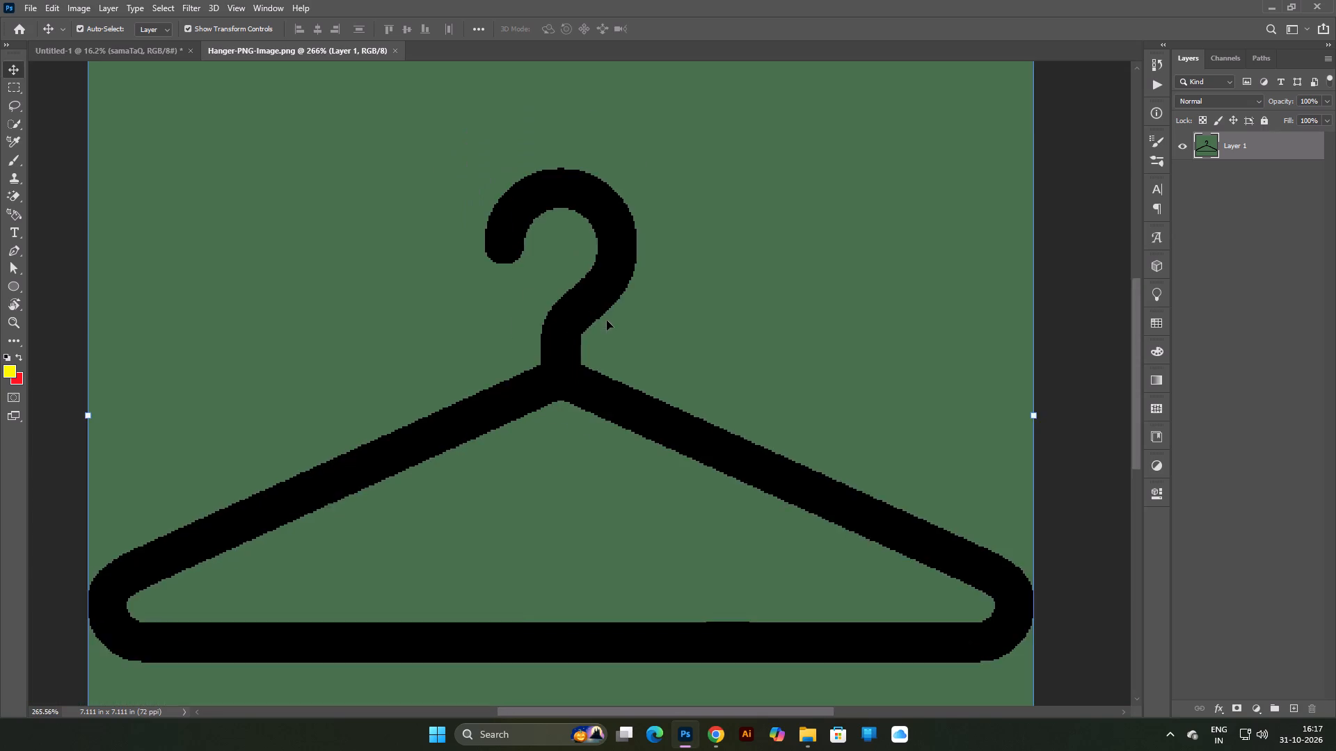
{"action": "scroll", "coordinate": [607, 321], "scroll_direction": "down", "scroll_amount": 10}
{"action": "left_click", "coordinate": [14, 194]}
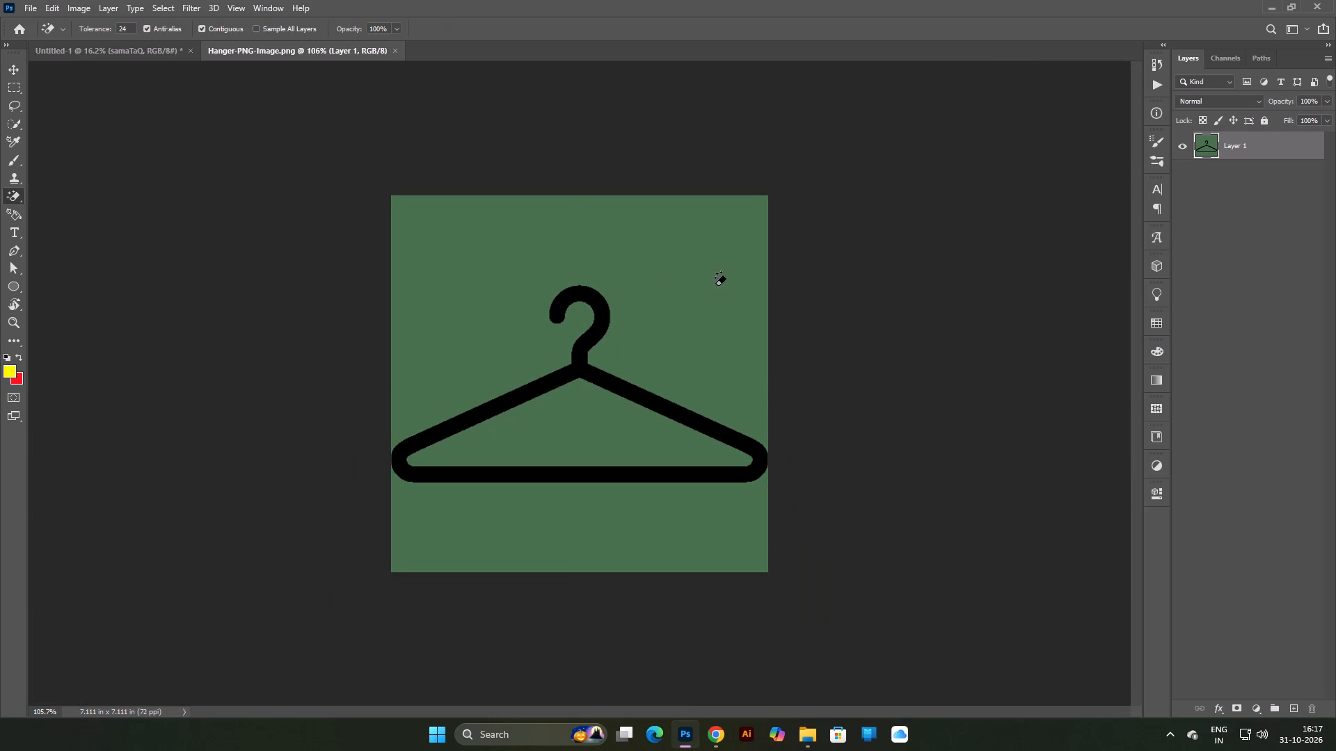
{"action": "left_click", "coordinate": [724, 285]}
{"action": "left_click", "coordinate": [643, 422]}
{"action": "left_click", "coordinate": [596, 530]}
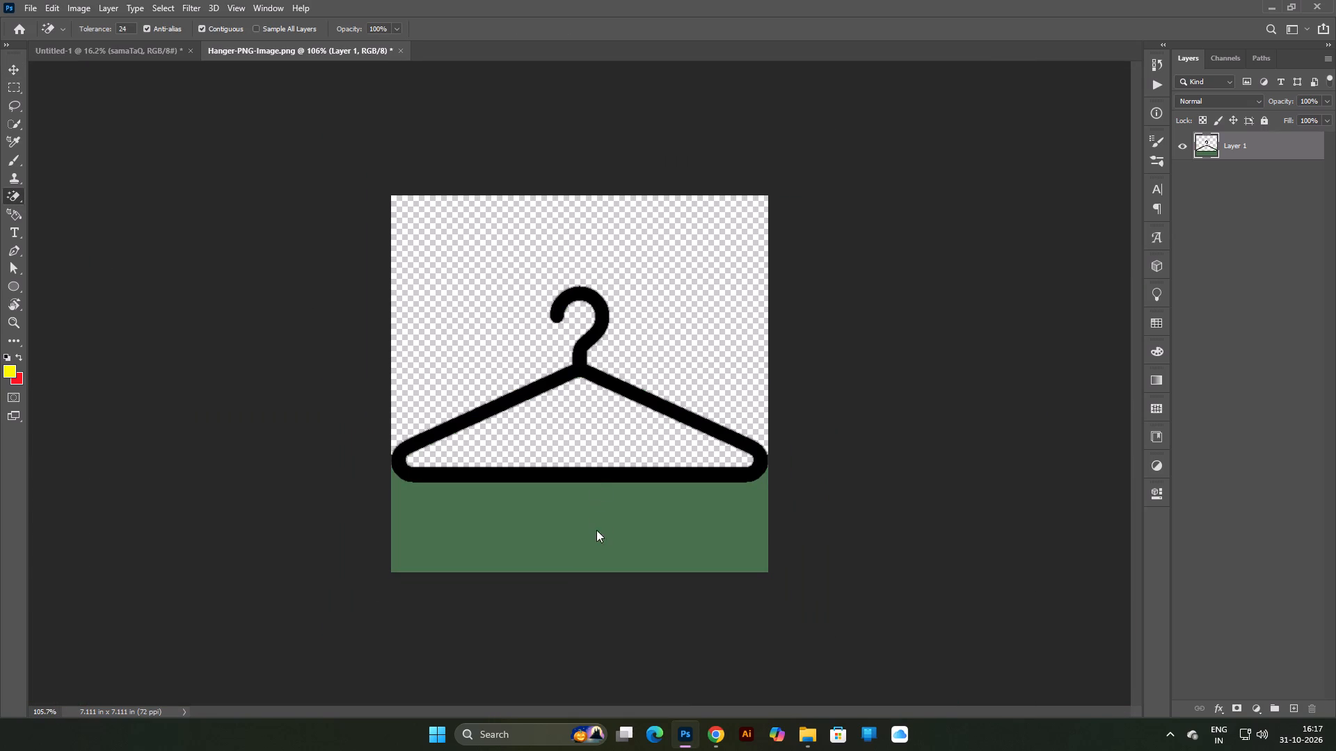
Scale the hanger down proportionally about its centre to about 91%.
{"action": "left_click", "coordinate": [11, 72]}
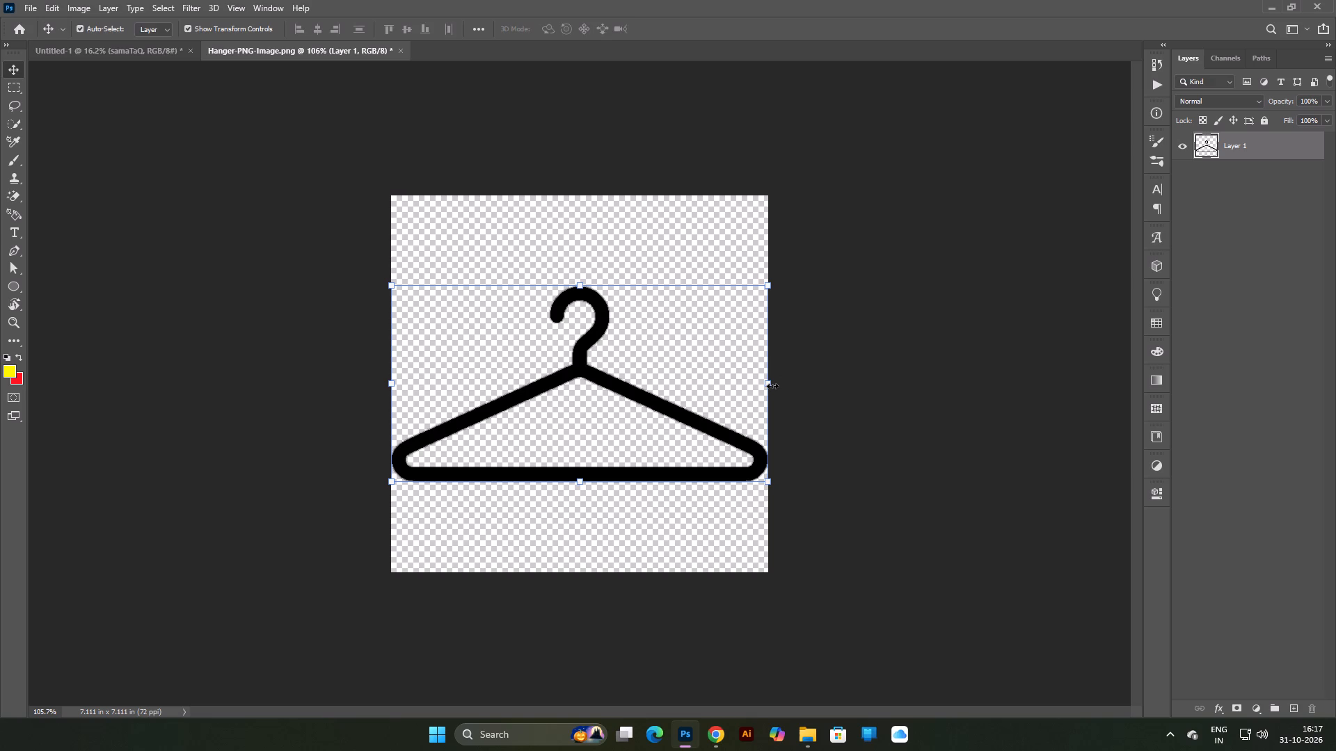
{"action": "left_click_drag", "start_coordinate": [772, 386], "coordinate": [738, 393]}
{"action": "left_click_drag", "start_coordinate": [681, 389], "coordinate": [701, 388]}
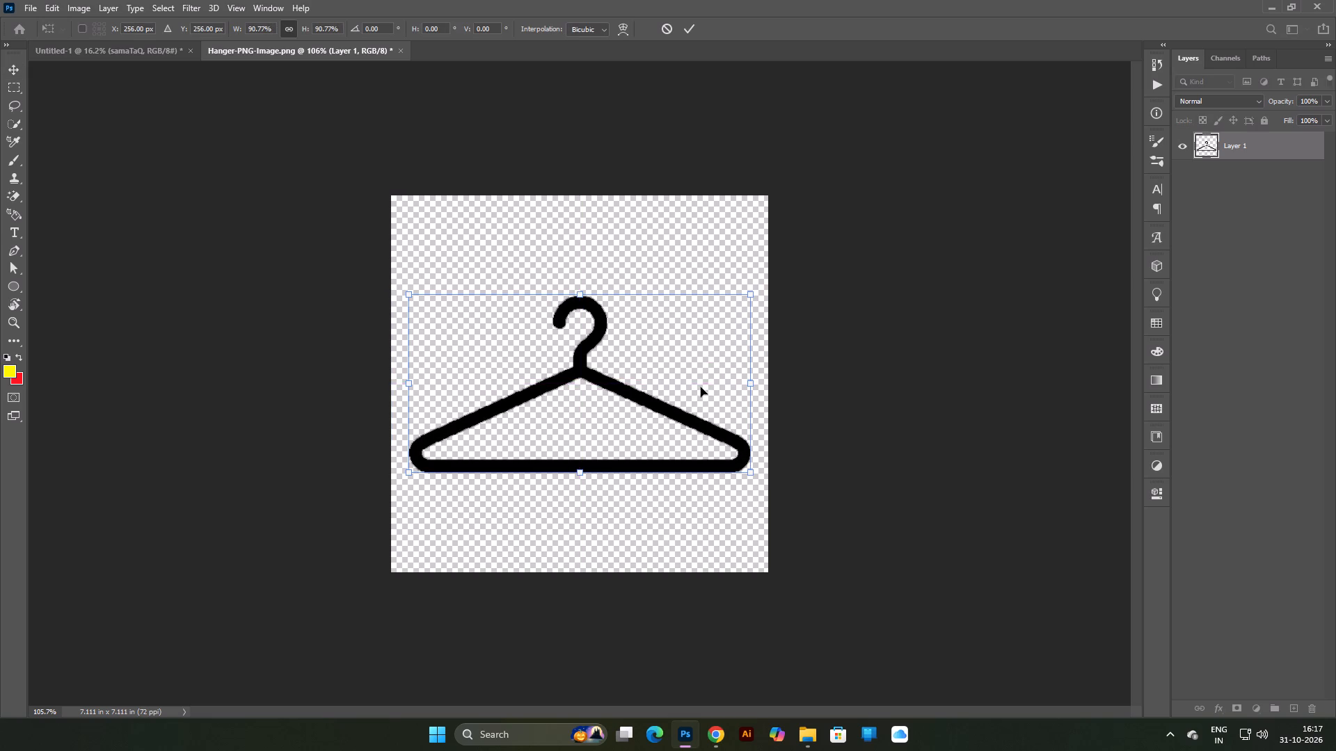
{"action": "key", "text": "Return"}
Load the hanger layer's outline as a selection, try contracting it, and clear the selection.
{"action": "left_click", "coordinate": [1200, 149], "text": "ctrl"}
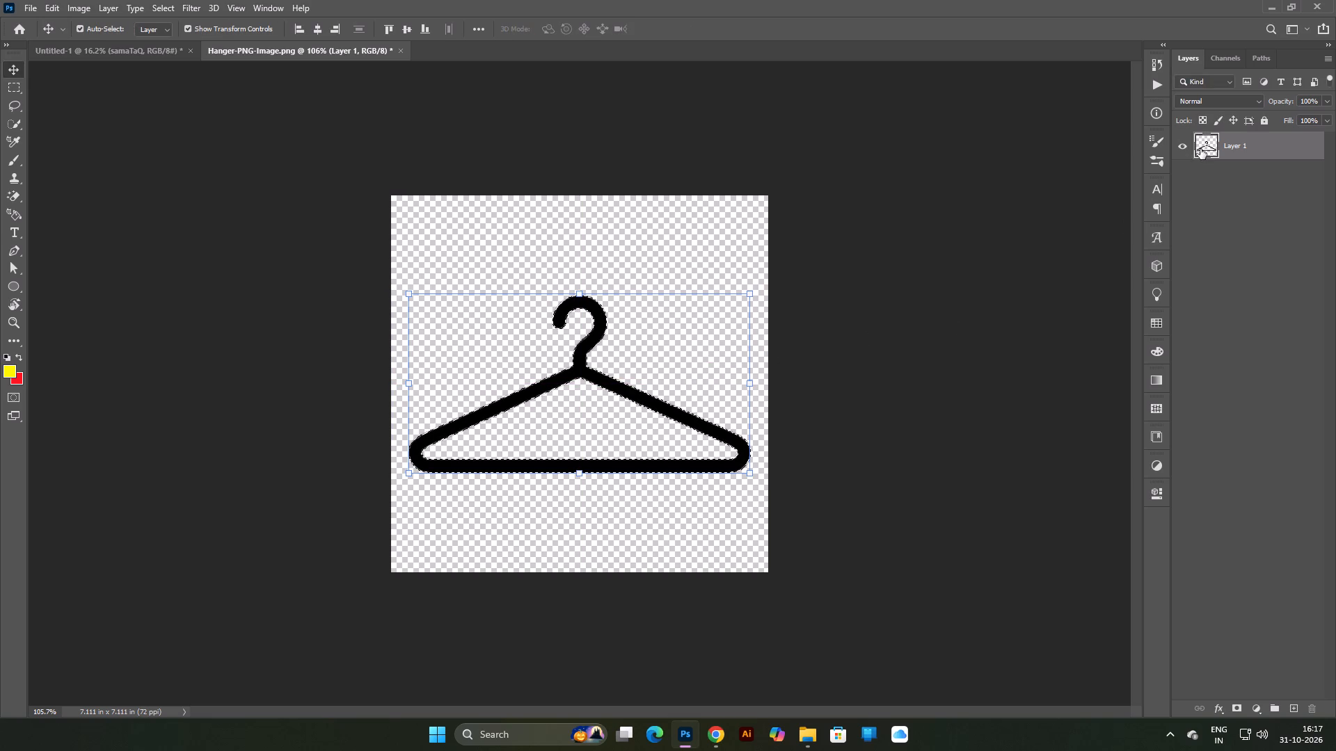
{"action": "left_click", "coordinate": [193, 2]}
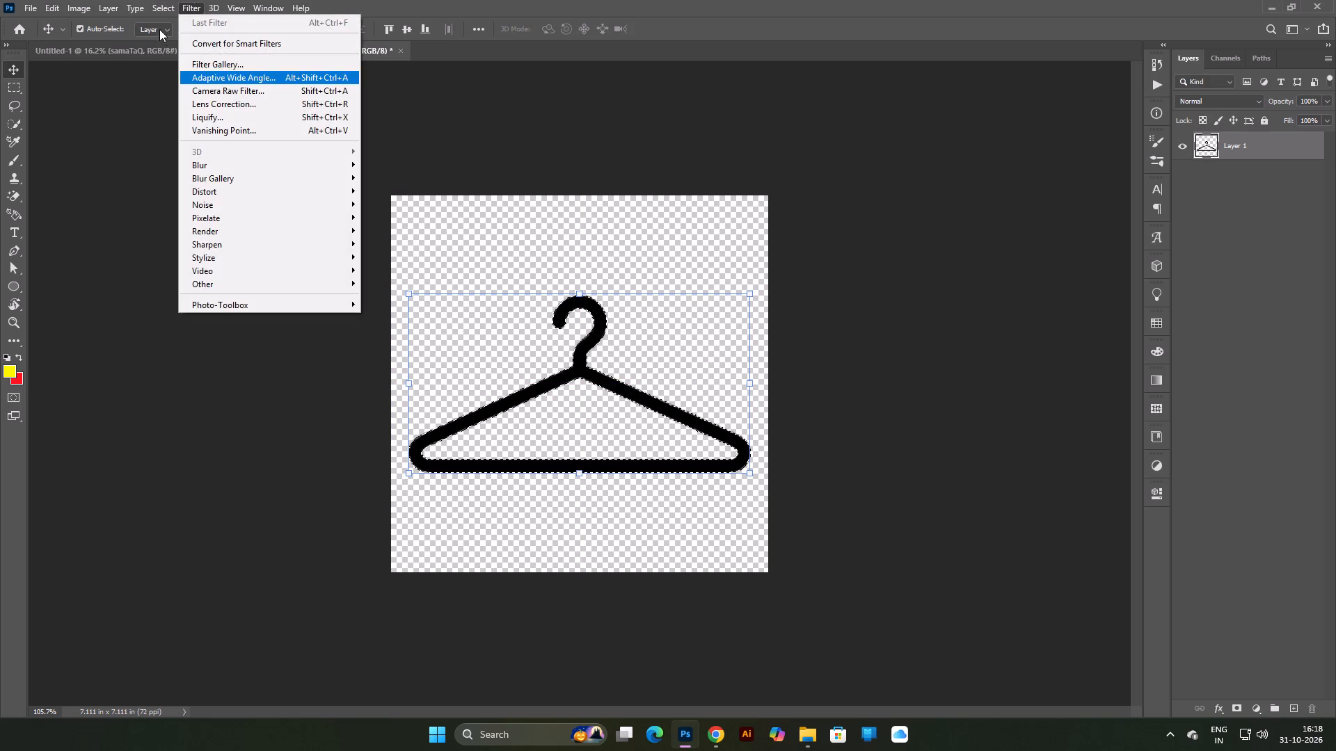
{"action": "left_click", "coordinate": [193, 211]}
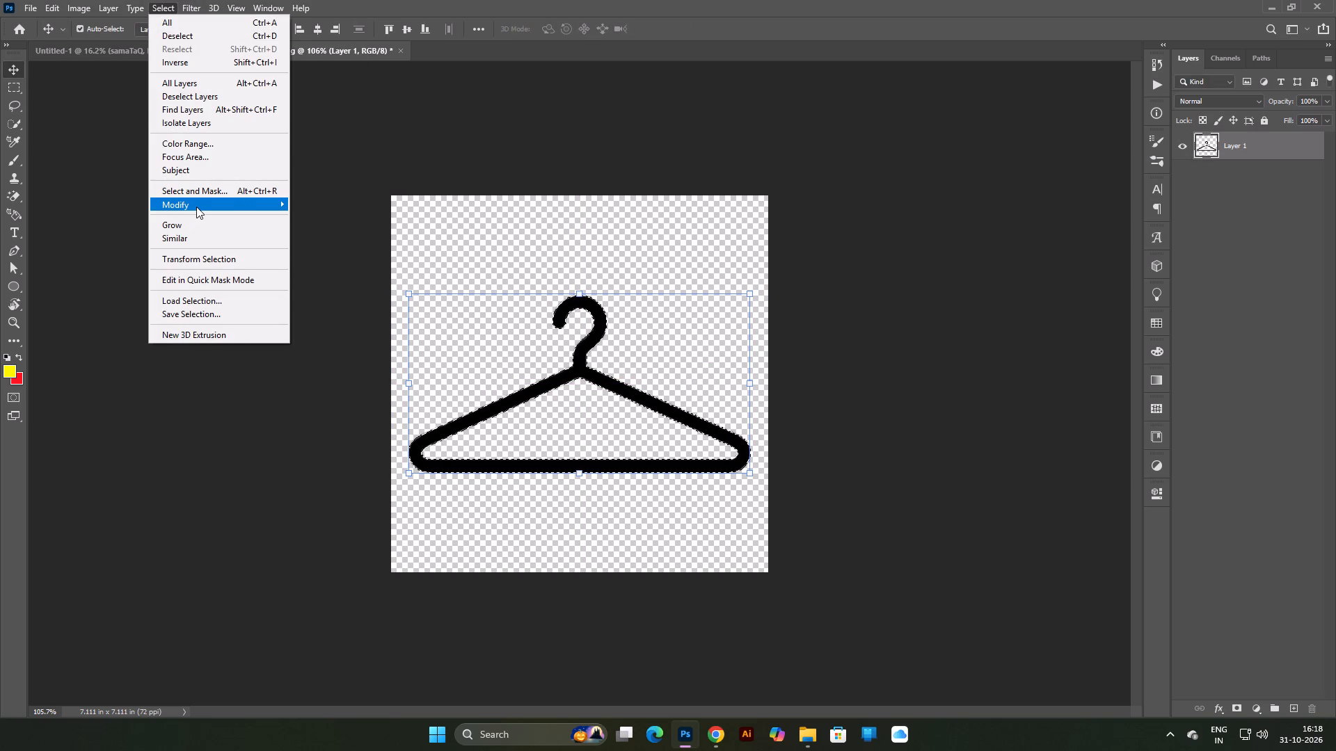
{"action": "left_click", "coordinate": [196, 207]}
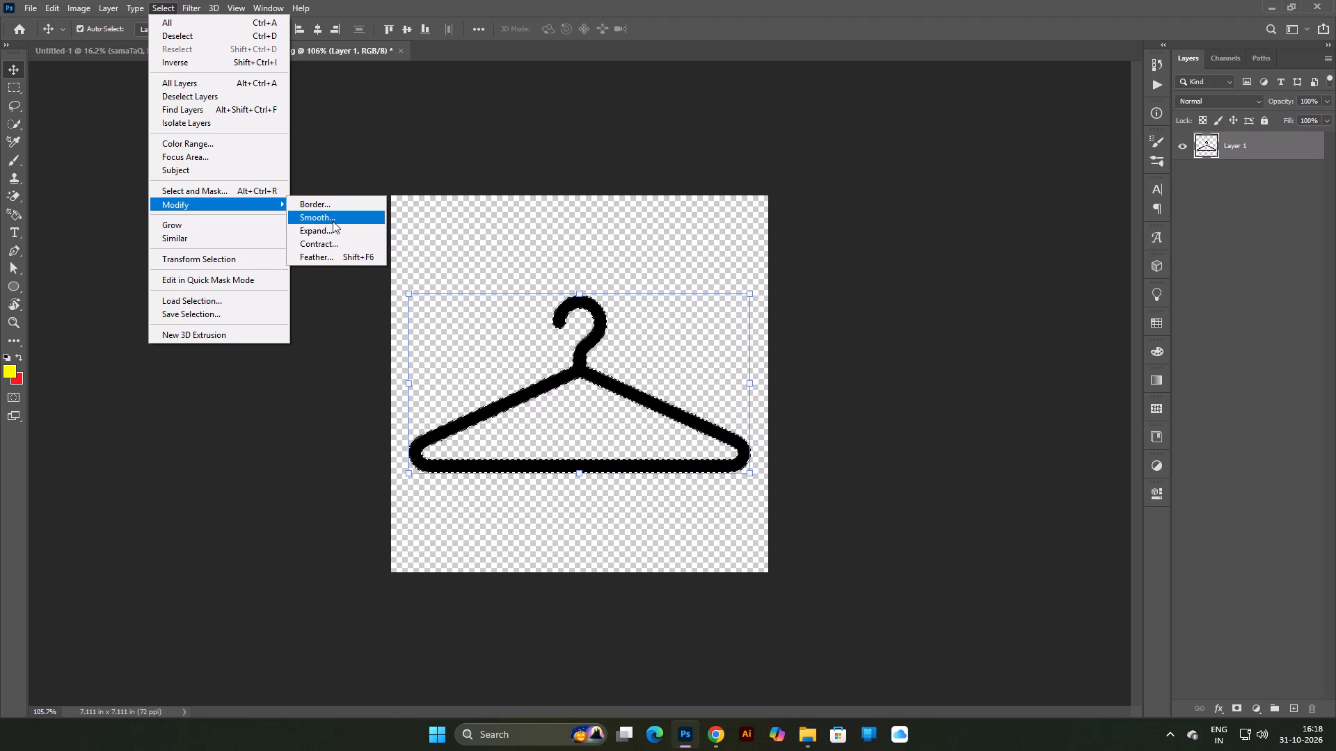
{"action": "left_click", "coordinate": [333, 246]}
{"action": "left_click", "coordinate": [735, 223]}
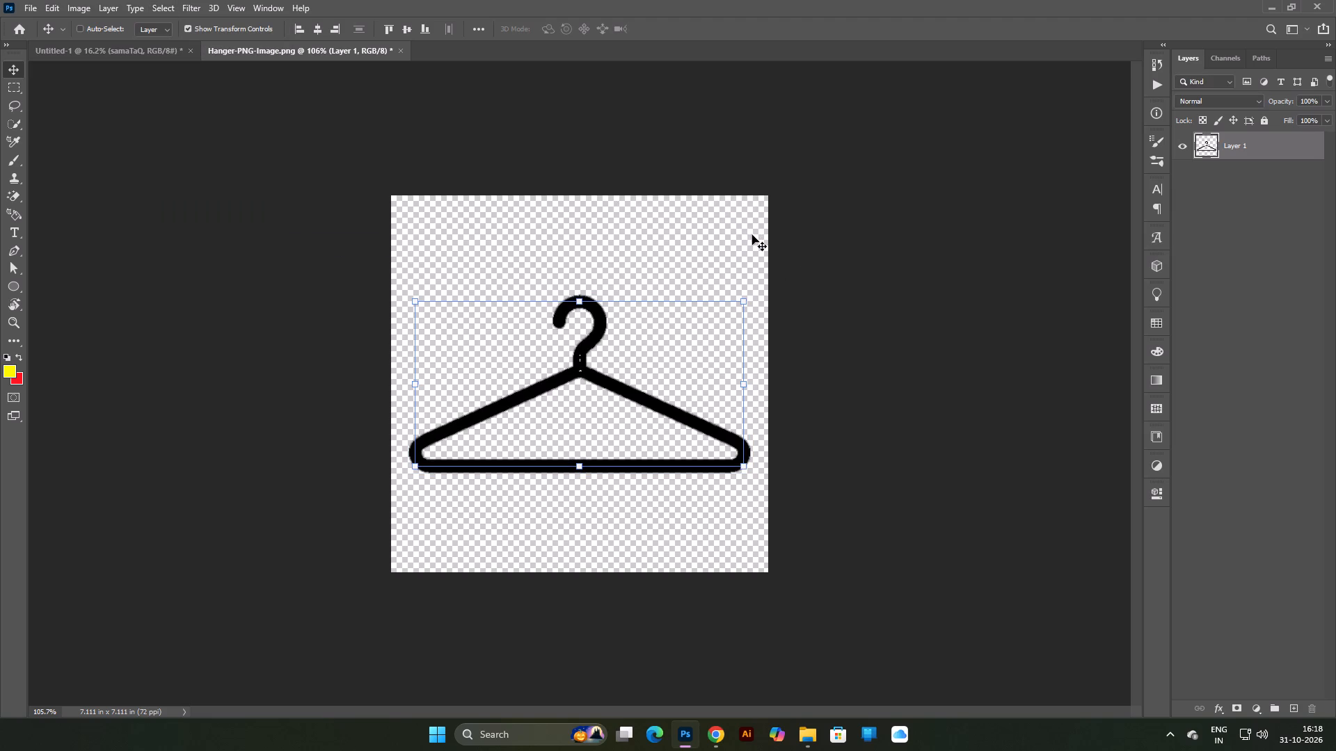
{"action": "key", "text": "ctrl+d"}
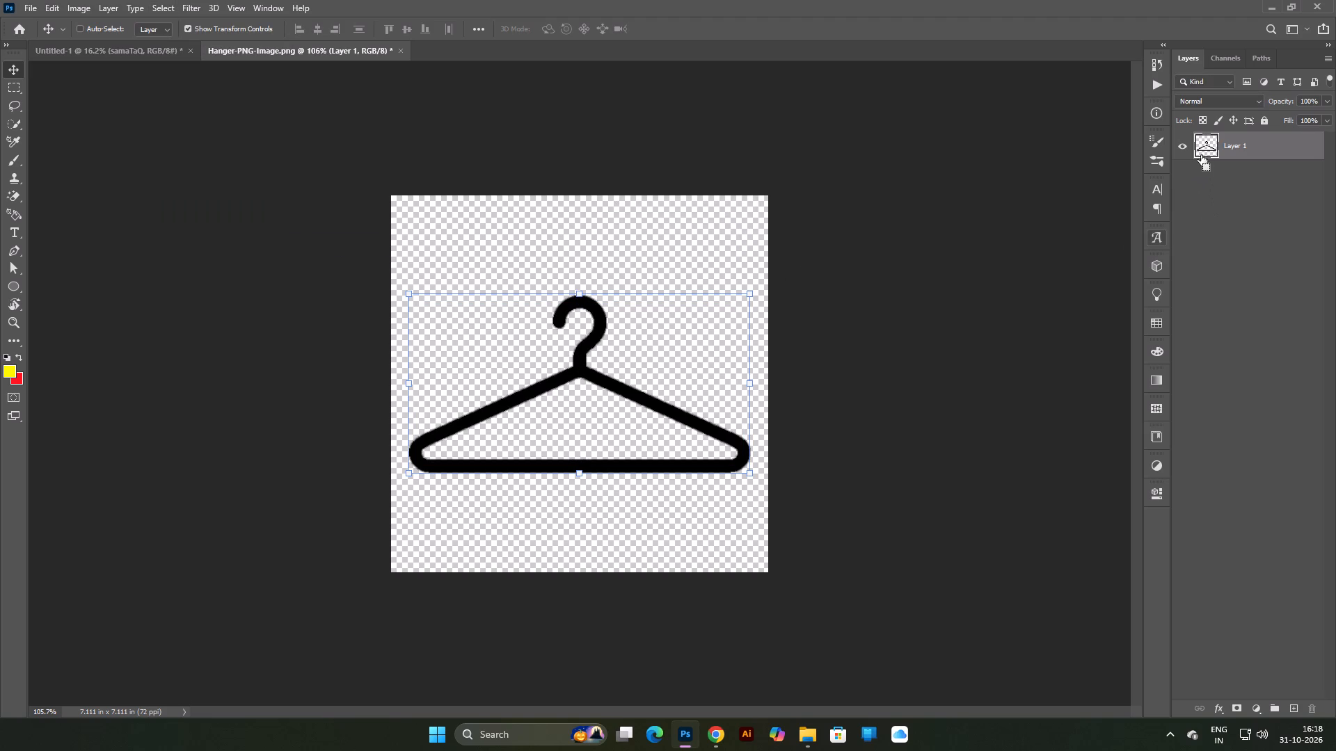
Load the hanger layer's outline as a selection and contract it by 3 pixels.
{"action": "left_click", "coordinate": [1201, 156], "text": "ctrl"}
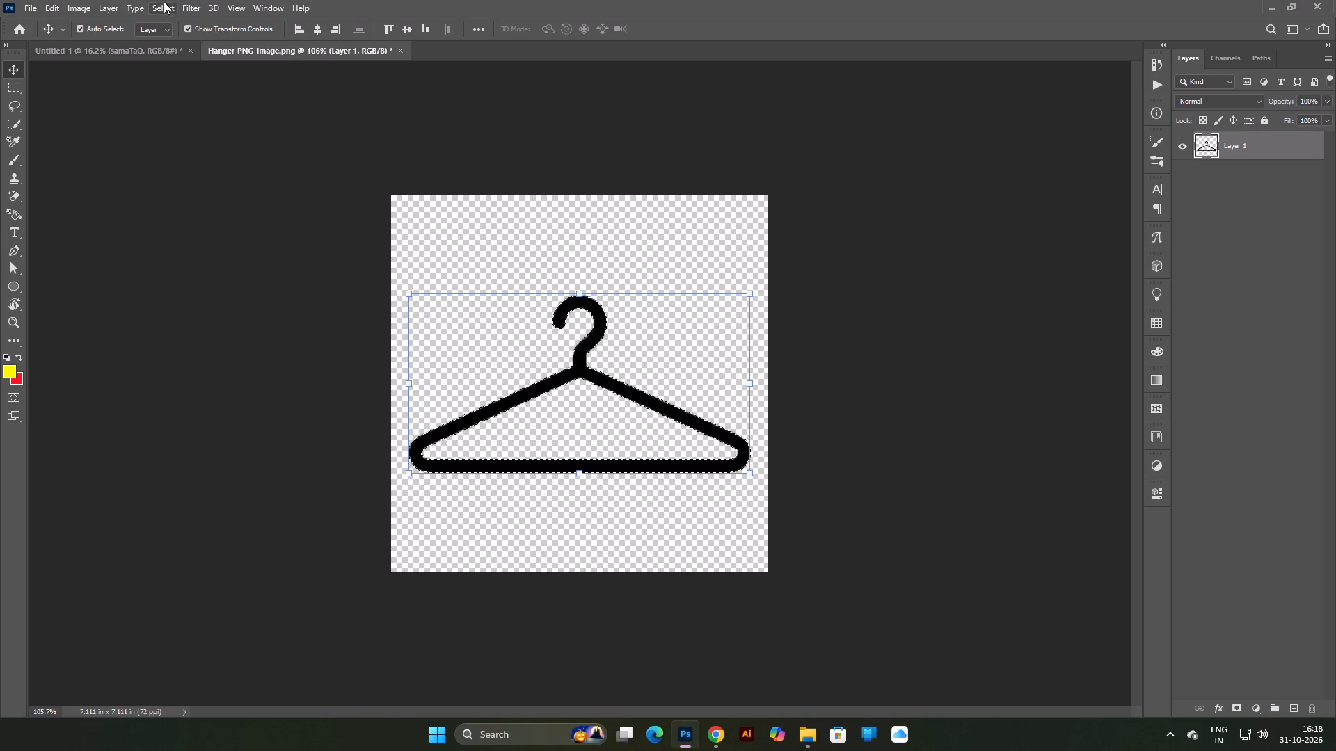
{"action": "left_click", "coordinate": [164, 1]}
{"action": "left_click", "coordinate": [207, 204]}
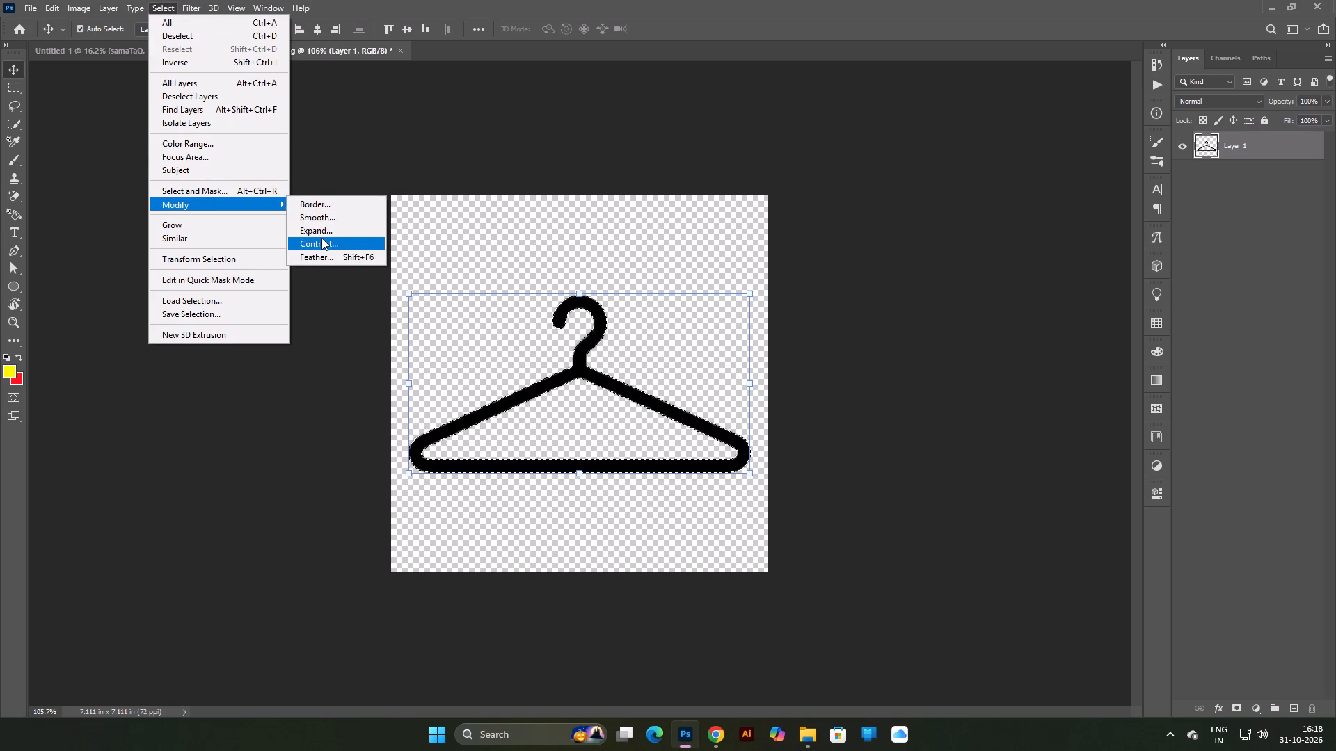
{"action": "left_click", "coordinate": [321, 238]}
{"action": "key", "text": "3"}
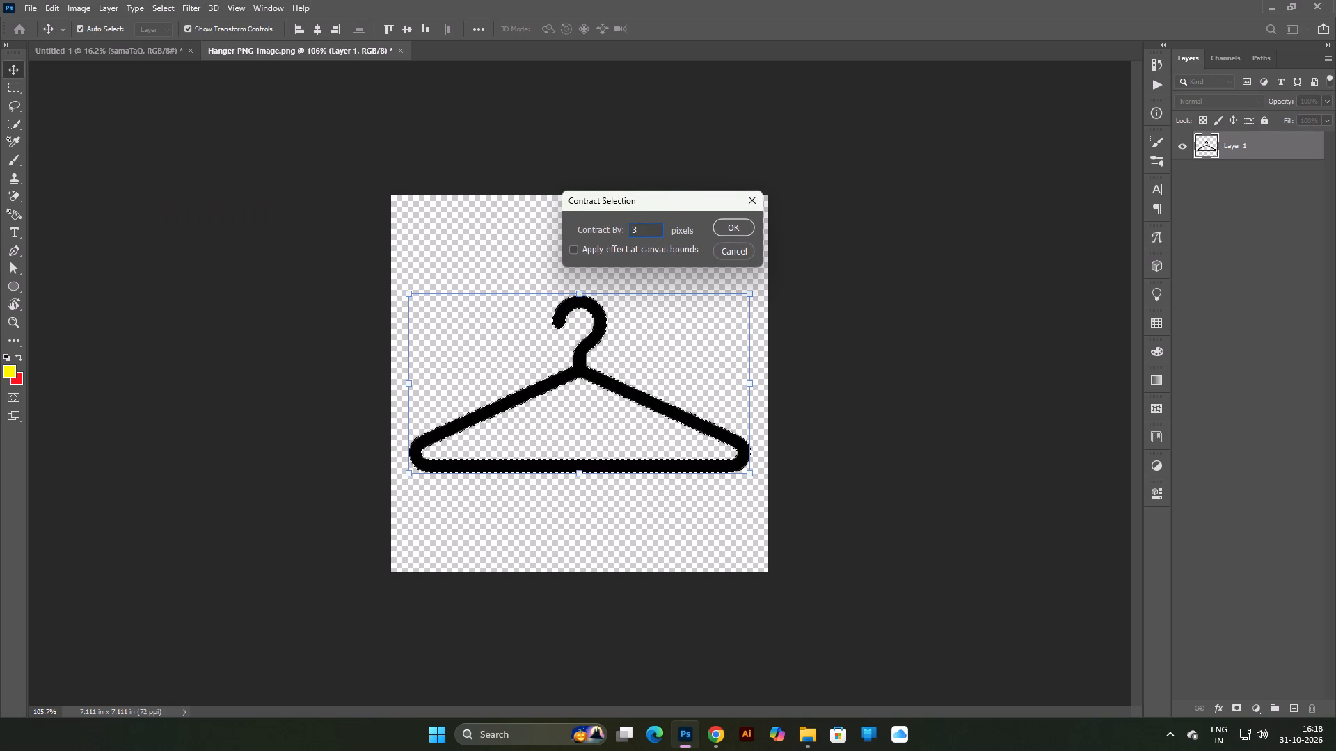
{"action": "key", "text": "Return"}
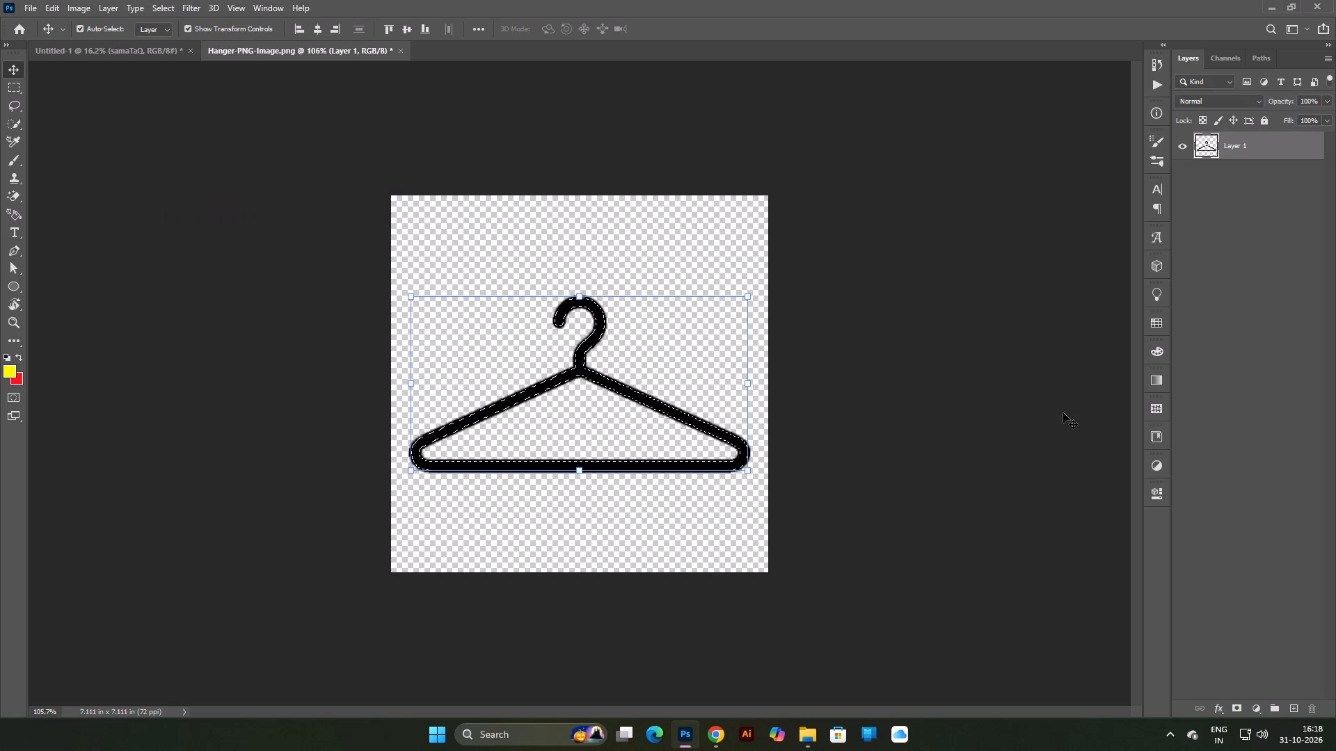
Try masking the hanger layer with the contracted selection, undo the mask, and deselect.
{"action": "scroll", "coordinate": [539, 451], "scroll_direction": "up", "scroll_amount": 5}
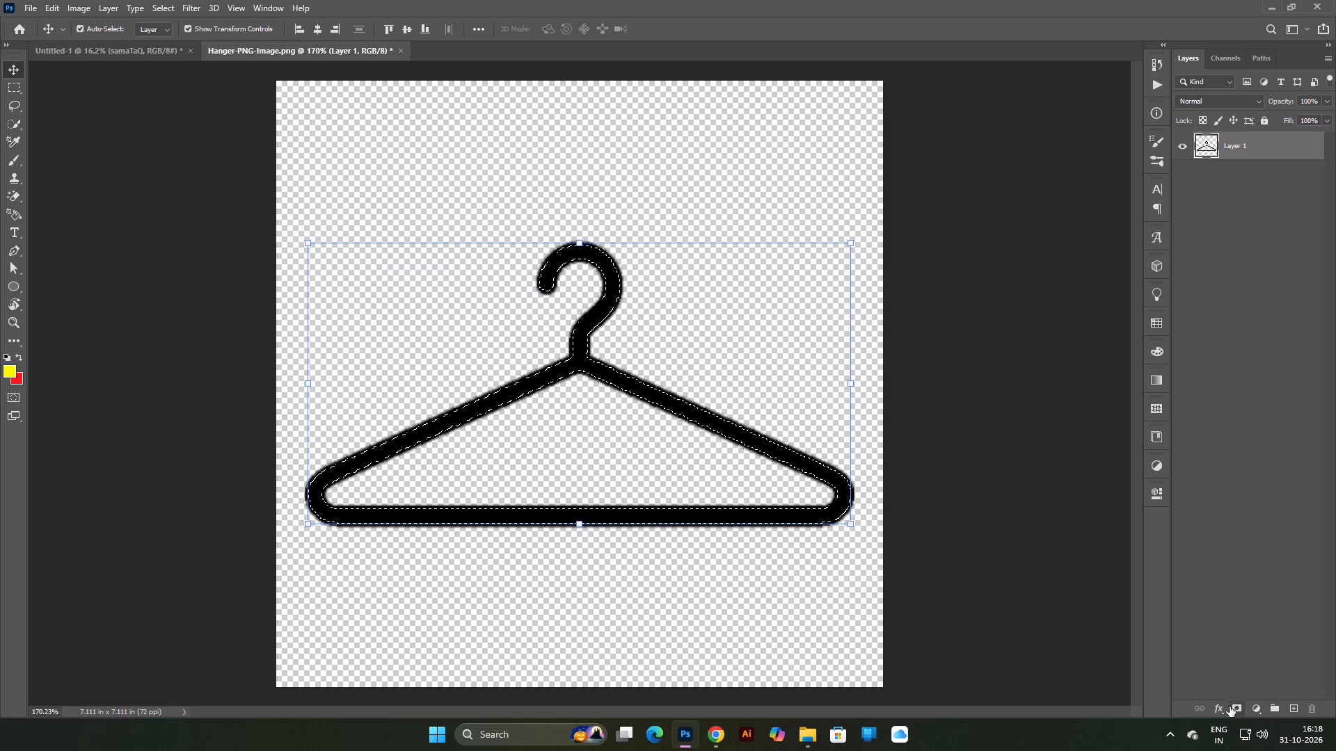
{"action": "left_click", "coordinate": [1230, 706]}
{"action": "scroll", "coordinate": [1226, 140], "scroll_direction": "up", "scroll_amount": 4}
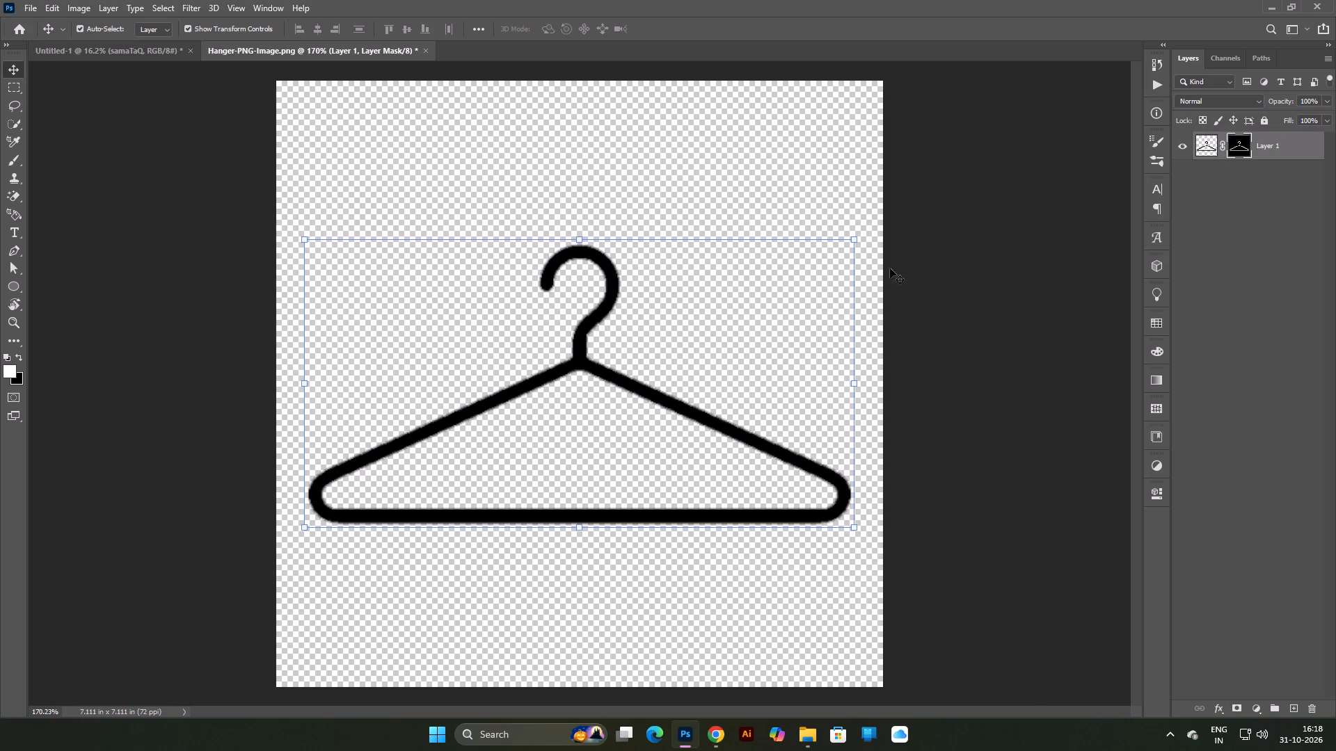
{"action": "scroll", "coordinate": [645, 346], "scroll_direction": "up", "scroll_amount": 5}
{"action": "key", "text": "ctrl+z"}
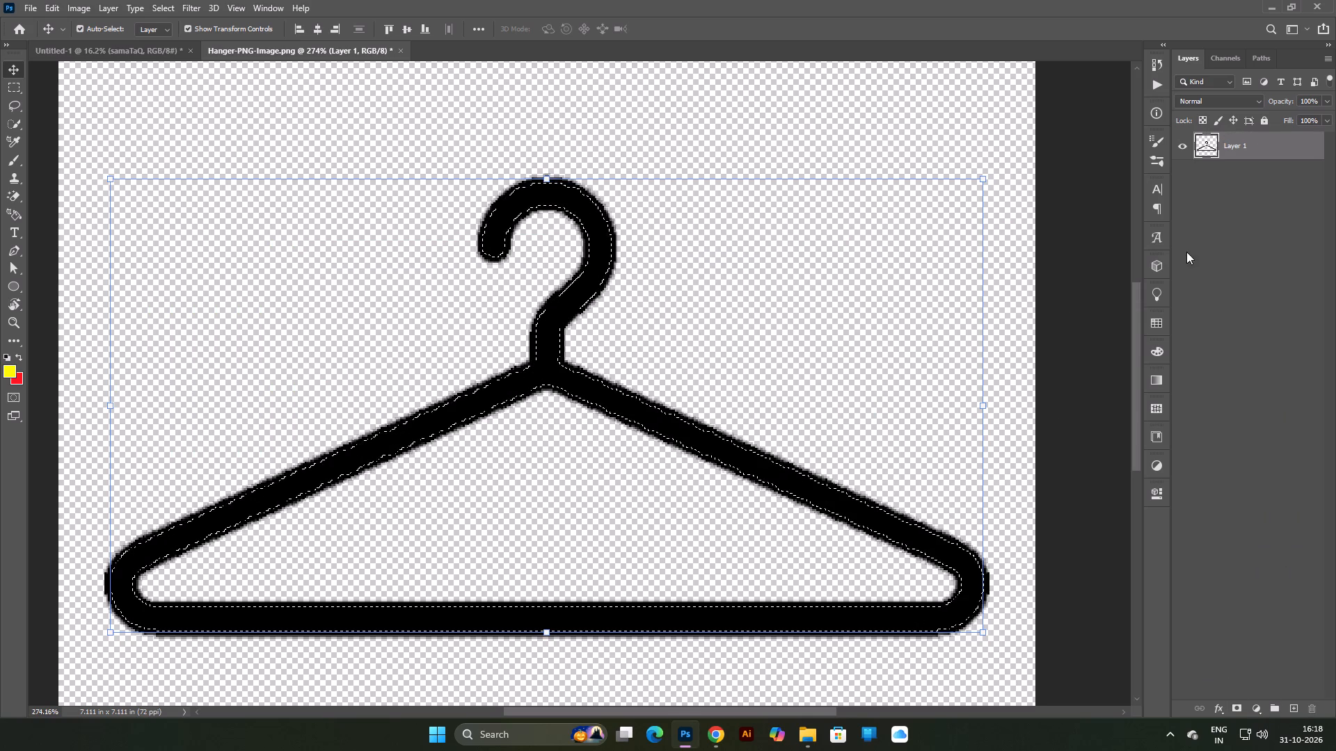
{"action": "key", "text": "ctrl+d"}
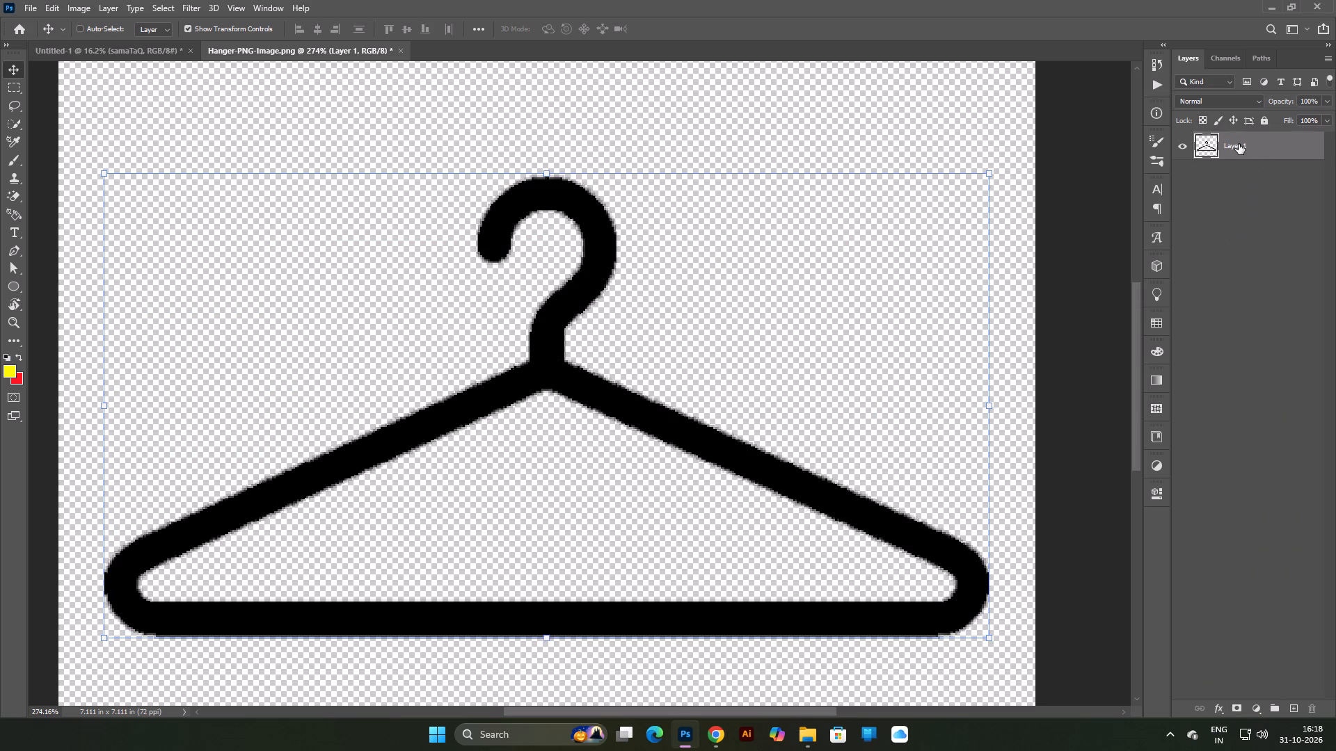
Darken the hanger layer with a Hue/Saturation adjustment, setting Lightness to -100.
{"action": "key", "text": "ctrl+u"}
{"action": "key", "text": "ctrl+y"}
{"action": "left_click_drag", "start_coordinate": [1124, 428], "coordinate": [644, 390]}
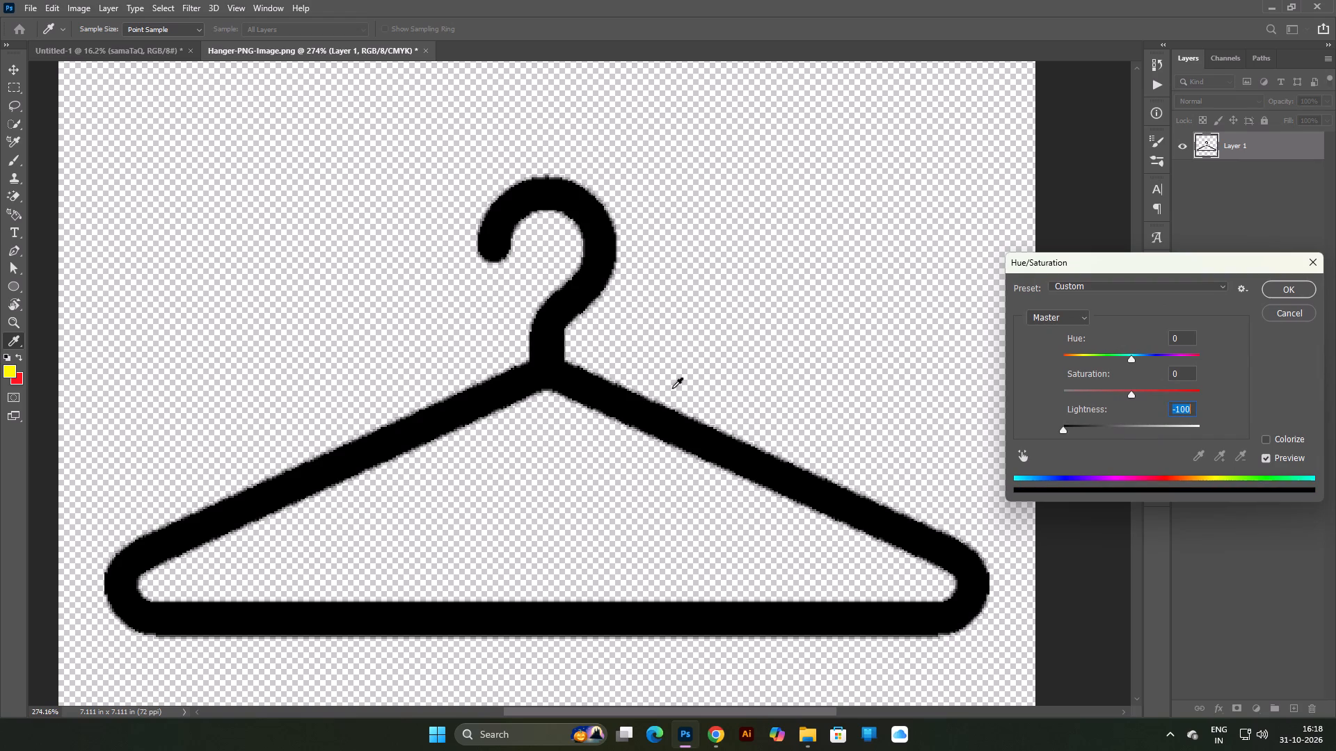
{"action": "left_click", "coordinate": [1302, 283]}
Bring the blackened hanger layer from the hanger image into the Untitled-1 lettering document.
{"action": "scroll", "coordinate": [586, 407], "scroll_direction": "down", "scroll_amount": 4}
{"action": "left_click_drag", "start_coordinate": [604, 402], "coordinate": [266, 143]}
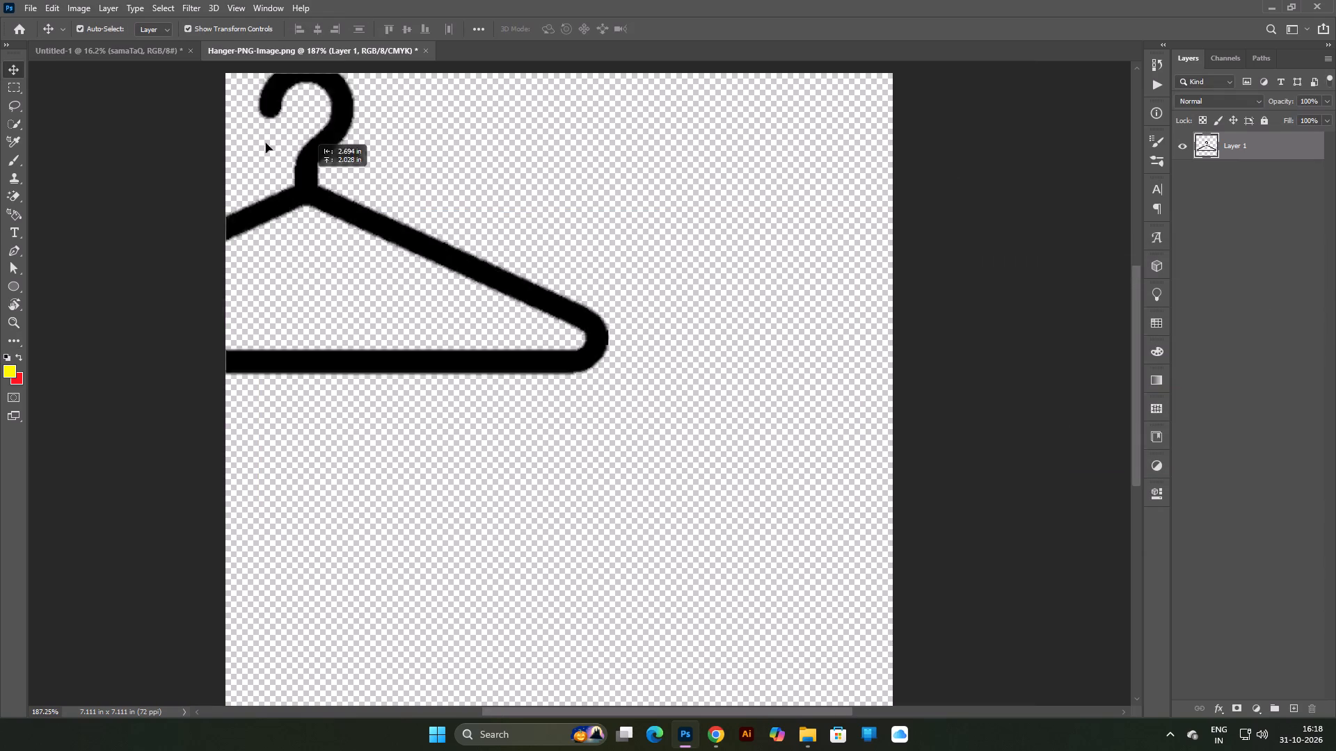
{"action": "left_click_drag", "start_coordinate": [266, 143], "coordinate": [543, 247]}
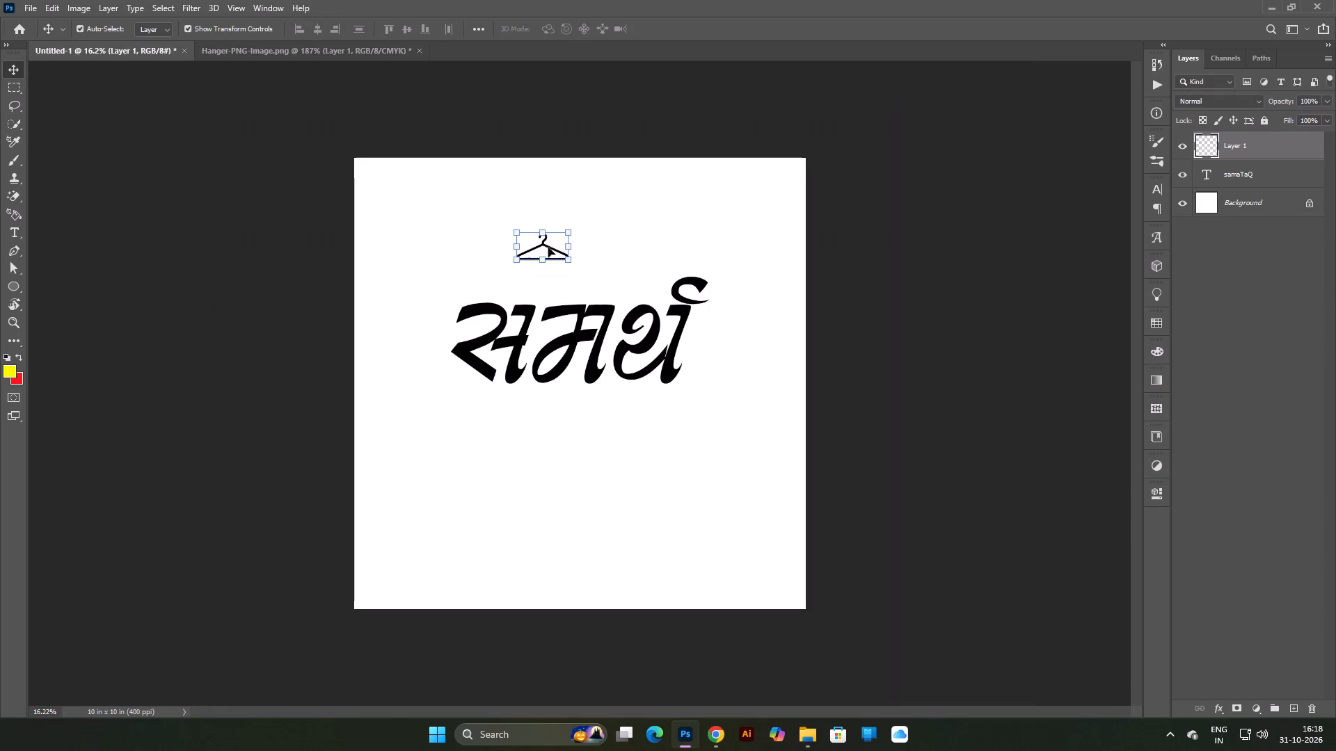
Scale the hanger up to about 328% and centre it horizontally on the canvas just above the समर्थ lettering.
{"action": "left_click_drag", "start_coordinate": [569, 249], "coordinate": [767, 274]}
{"action": "left_click_drag", "start_coordinate": [733, 272], "coordinate": [626, 248]}
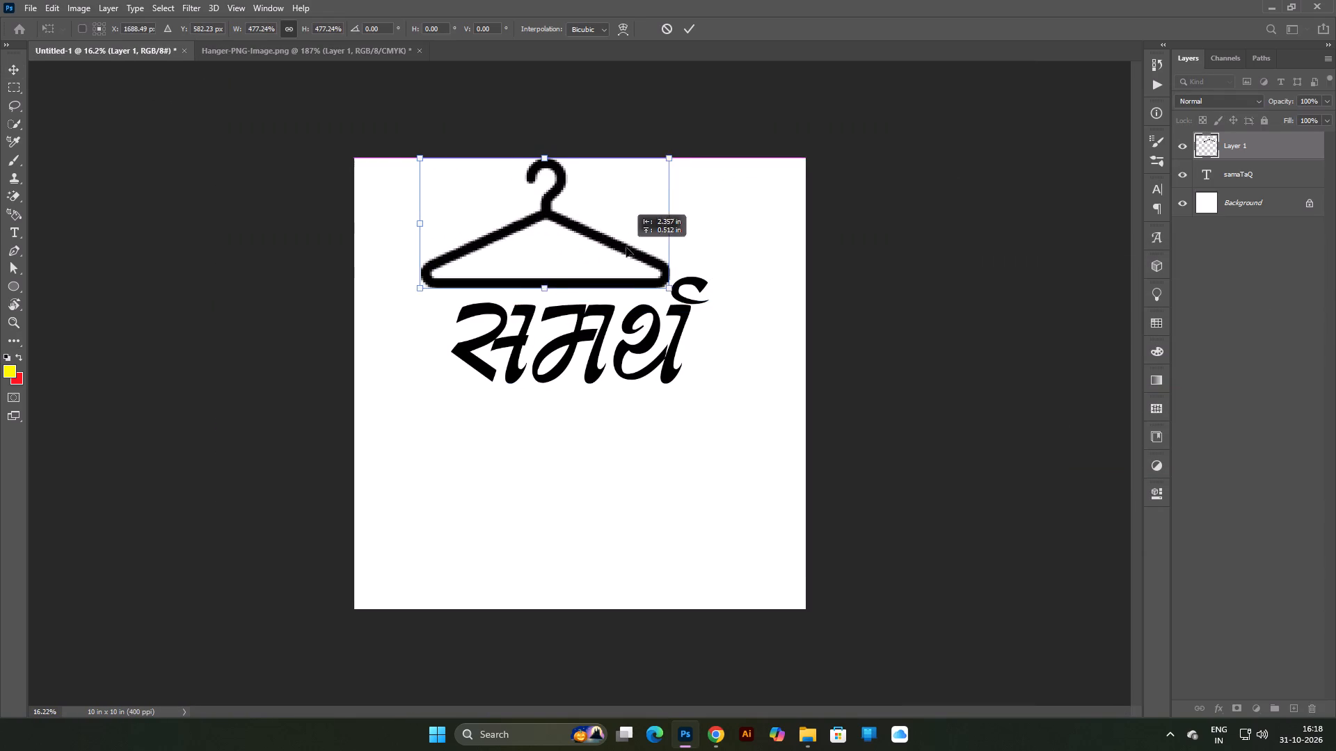
{"action": "left_click_drag", "start_coordinate": [626, 248], "coordinate": [645, 248]}
{"action": "left_click_drag", "start_coordinate": [552, 153], "coordinate": [550, 194]}
{"action": "left_click_drag", "start_coordinate": [569, 247], "coordinate": [575, 247]}
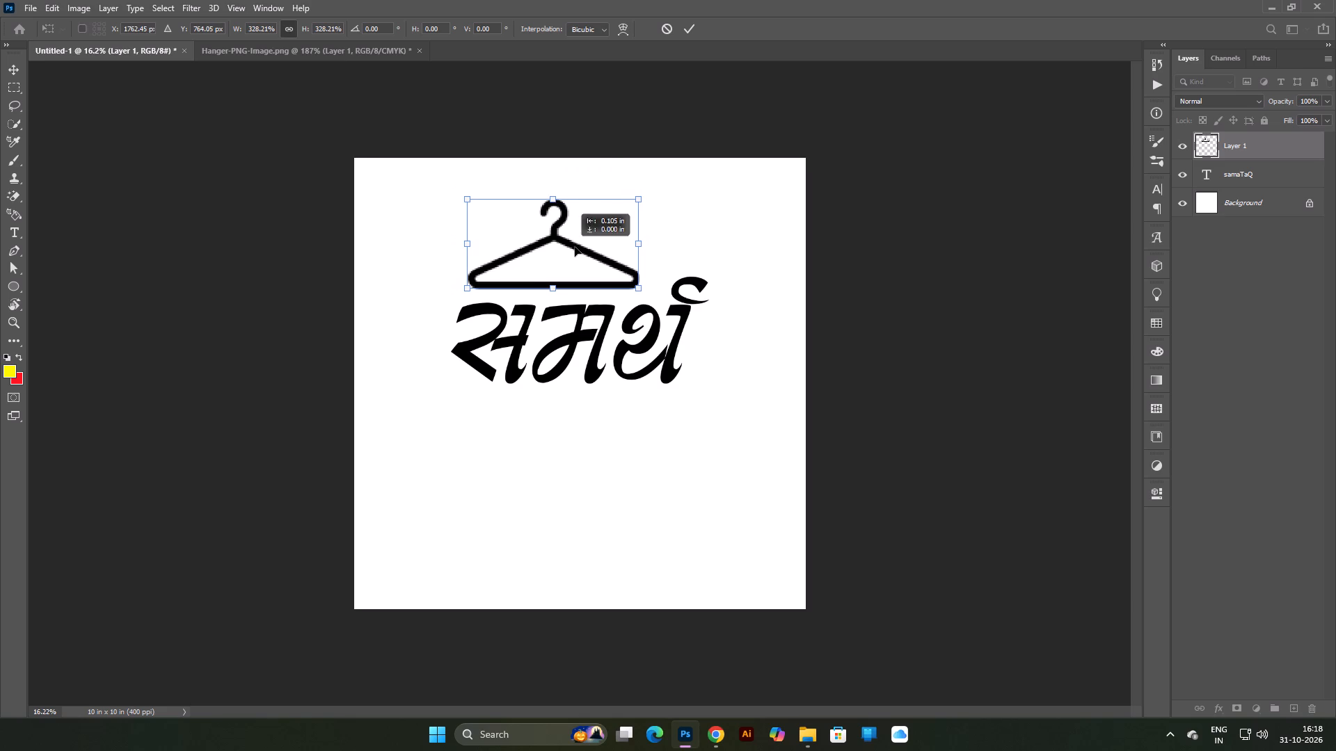
{"action": "left_click_drag", "start_coordinate": [575, 247], "coordinate": [594, 254]}
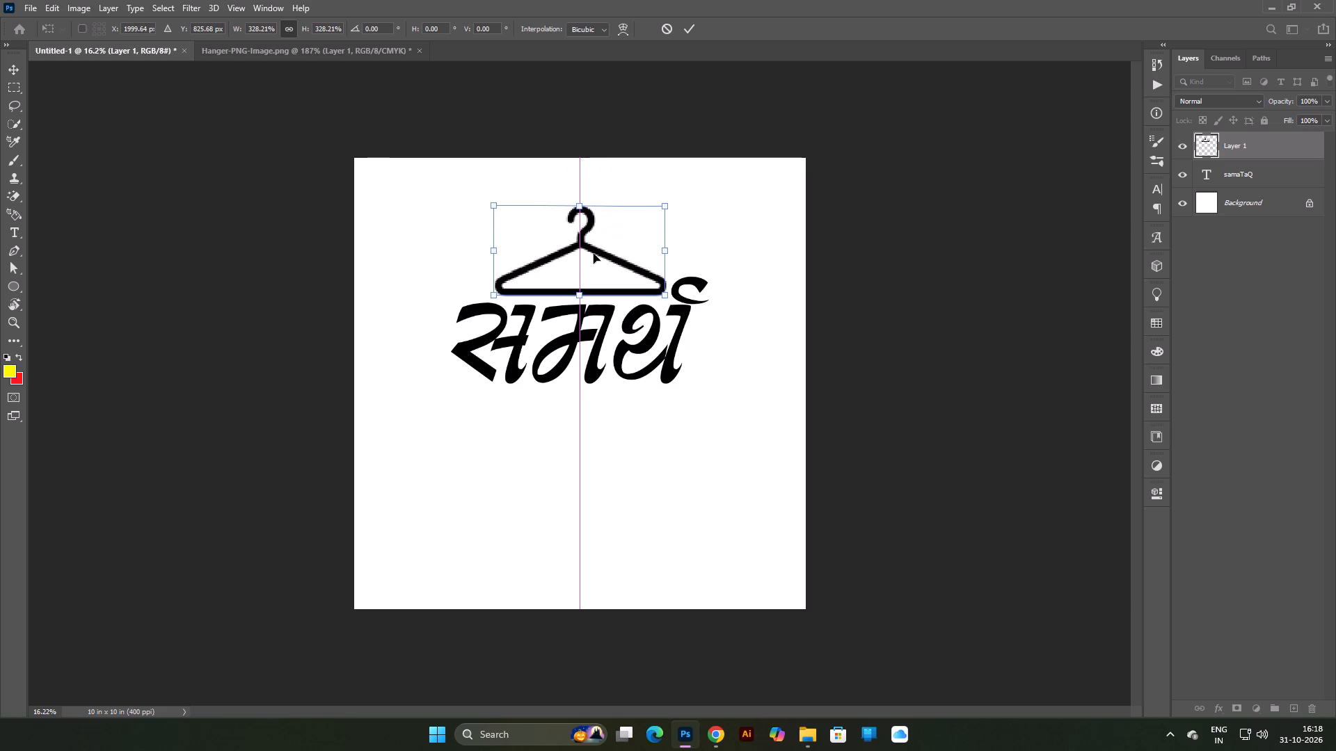
{"action": "key", "text": "Return"}
{"action": "left_click", "coordinate": [962, 322]}
Shift the समर्थ lettering about 0.1 in to the right and slightly down, away from the hanger's base.
{"action": "scroll", "coordinate": [740, 291], "scroll_direction": "down", "scroll_amount": 7}
{"action": "scroll", "coordinate": [662, 330], "scroll_direction": "up", "scroll_amount": 6}
{"action": "scroll", "coordinate": [589, 312], "scroll_direction": "up", "scroll_amount": 3}
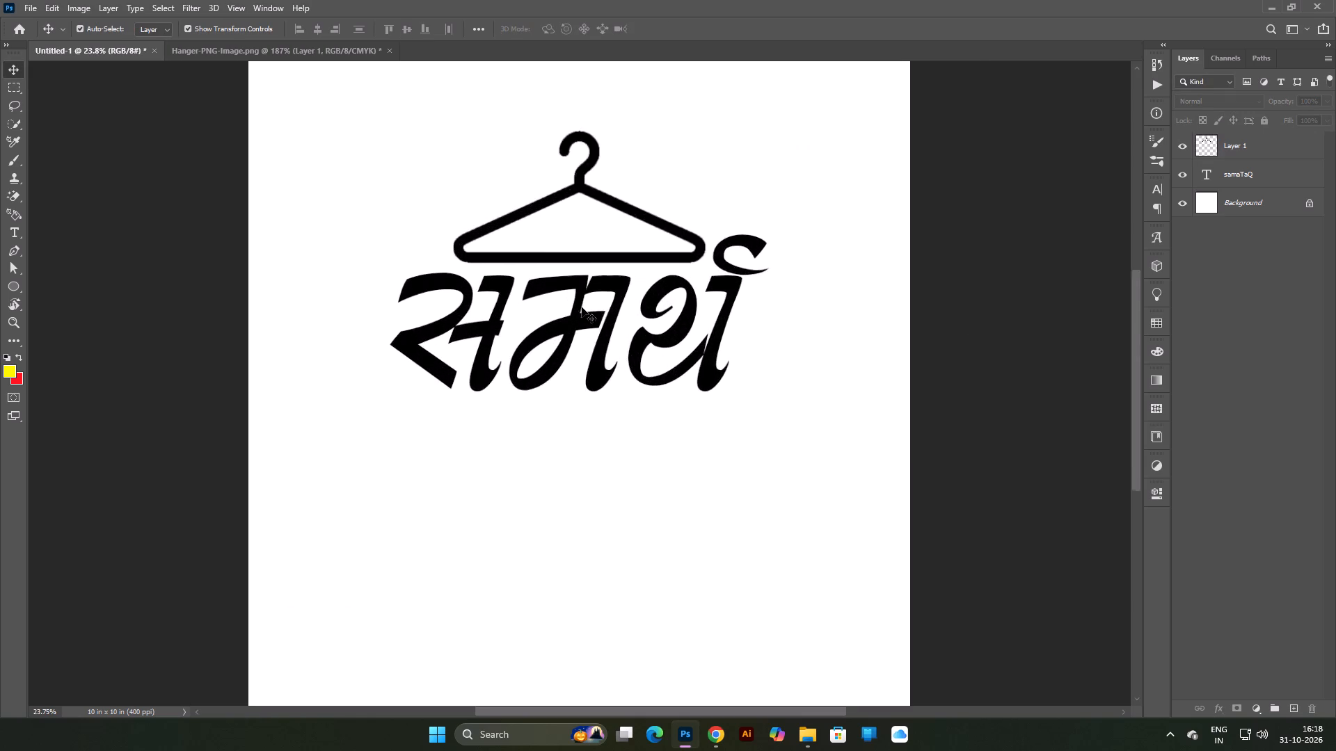
{"action": "scroll", "coordinate": [582, 307], "scroll_direction": "up", "scroll_amount": 6}
{"action": "key", "text": "space"}
{"action": "key", "text": "space"}
{"action": "left_click_drag", "start_coordinate": [610, 289], "coordinate": [641, 412]}
{"action": "left_click_drag", "start_coordinate": [645, 416], "coordinate": [655, 426]}
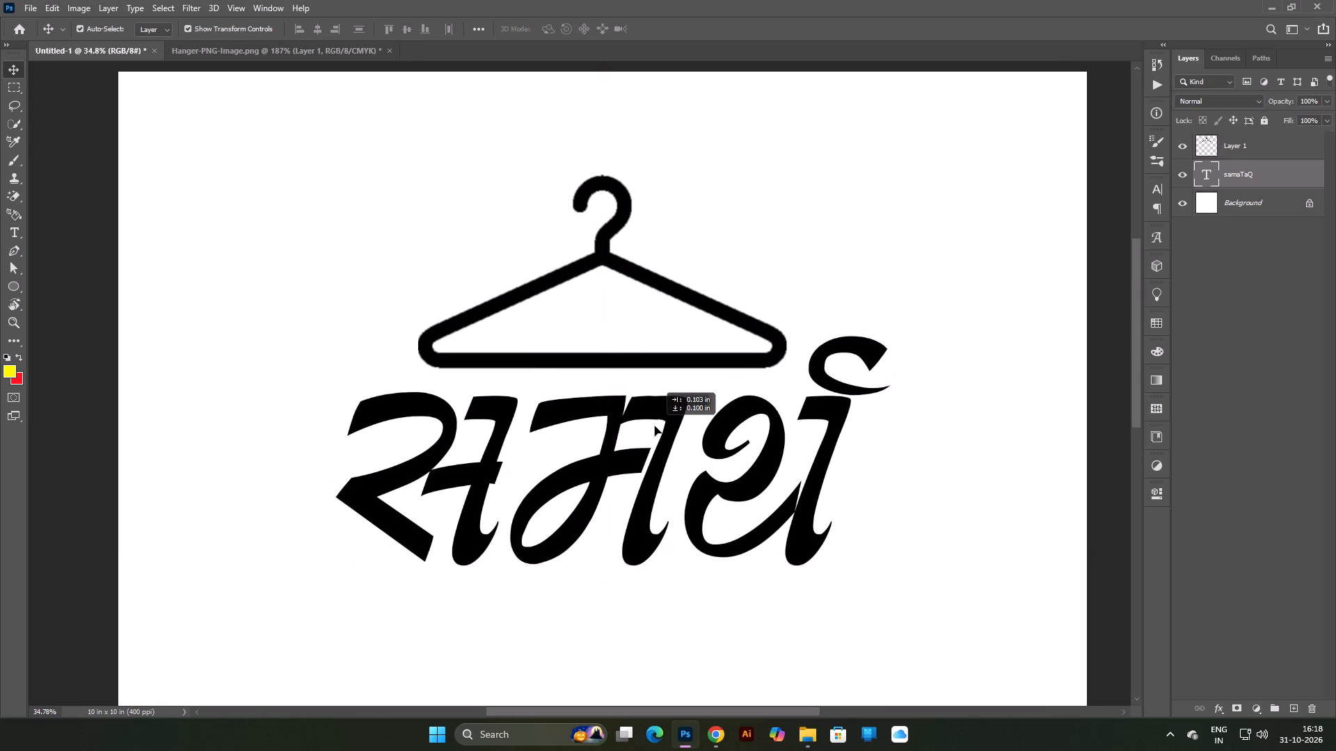
{"action": "left_click_drag", "start_coordinate": [655, 426], "coordinate": [655, 423]}
{"action": "scroll", "coordinate": [655, 422], "scroll_direction": "down", "scroll_amount": 13}
{"action": "left_click", "coordinate": [946, 419]}
Nudge the समर्थ lettering down about 0.04 in to widen the gap beneath the hanger.
{"action": "scroll", "coordinate": [790, 428], "scroll_direction": "down", "scroll_amount": 5}
{"action": "scroll", "coordinate": [662, 388], "scroll_direction": "up", "scroll_amount": 6}
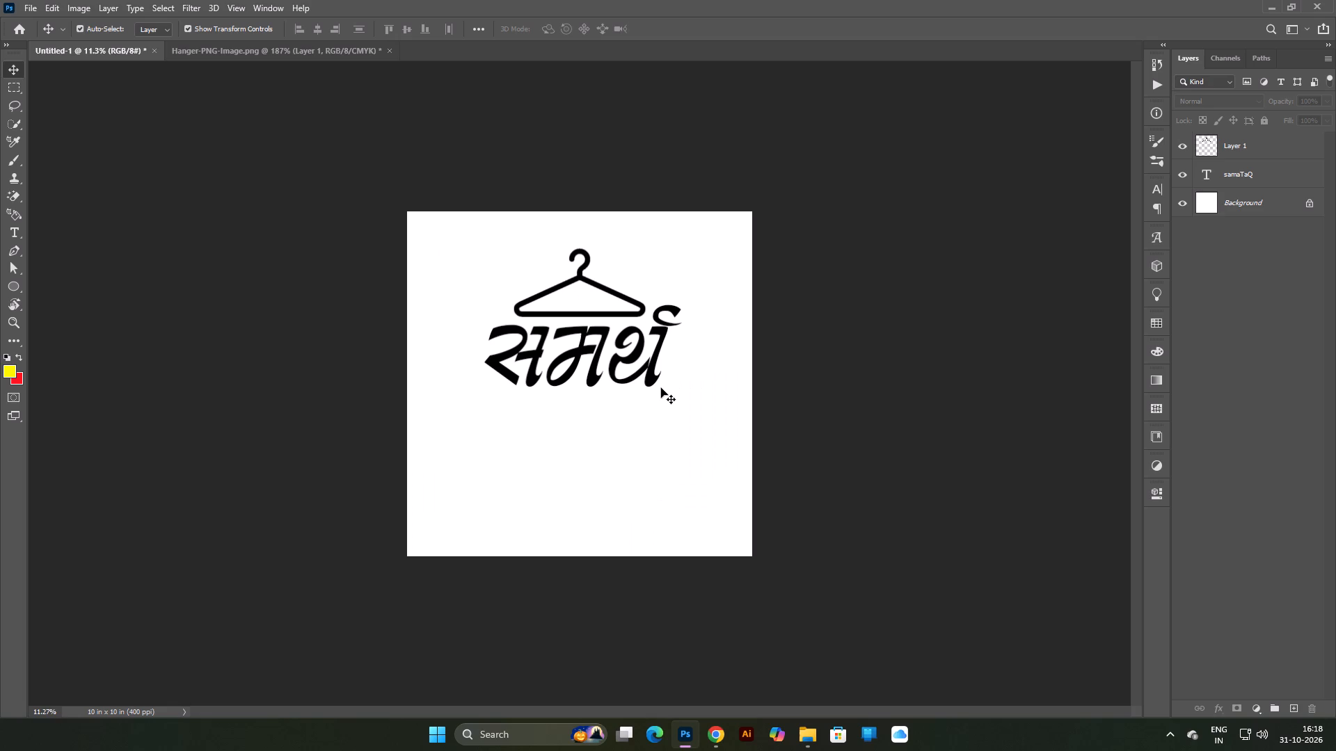
{"action": "key", "text": "ctrl+0"}
{"action": "scroll", "coordinate": [635, 338], "scroll_direction": "down", "scroll_amount": 3}
{"action": "scroll", "coordinate": [587, 307], "scroll_direction": "up", "scroll_amount": 3}
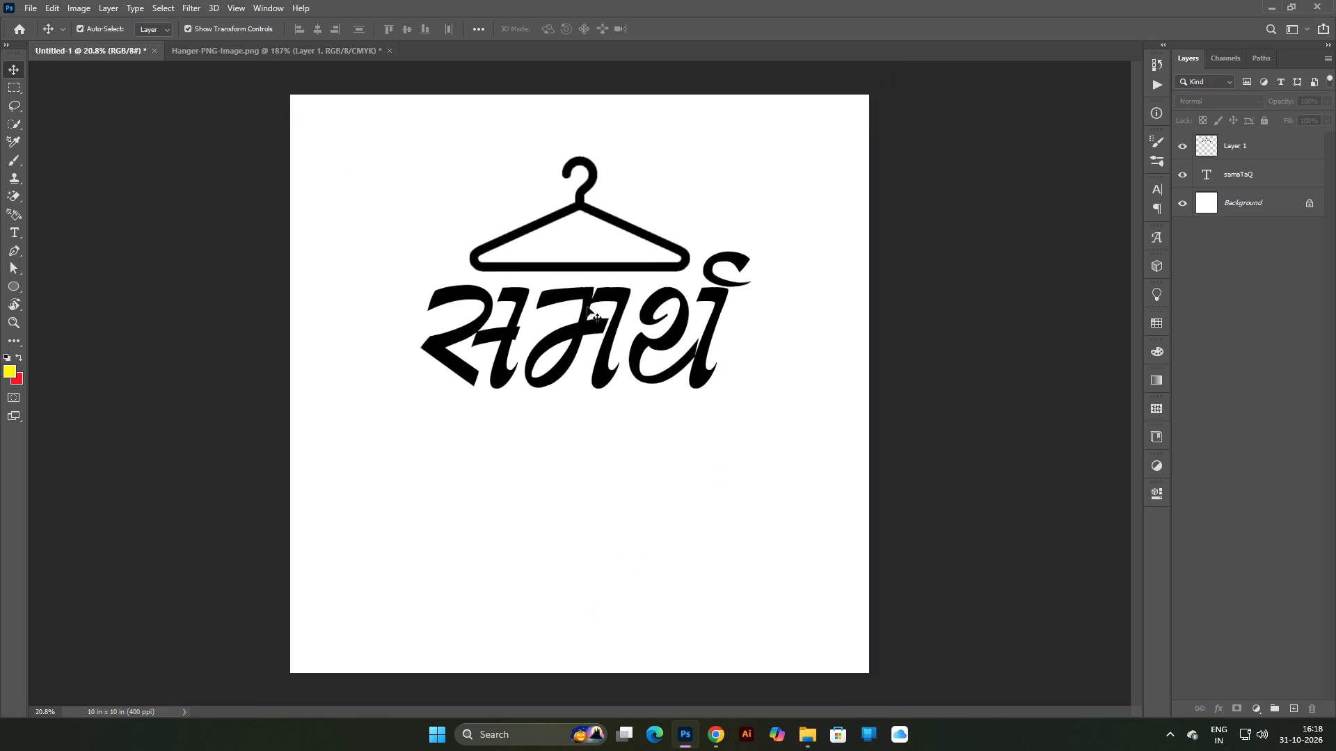
{"action": "scroll", "coordinate": [587, 307], "scroll_direction": "up", "scroll_amount": 1}
{"action": "left_click", "coordinate": [626, 300]}
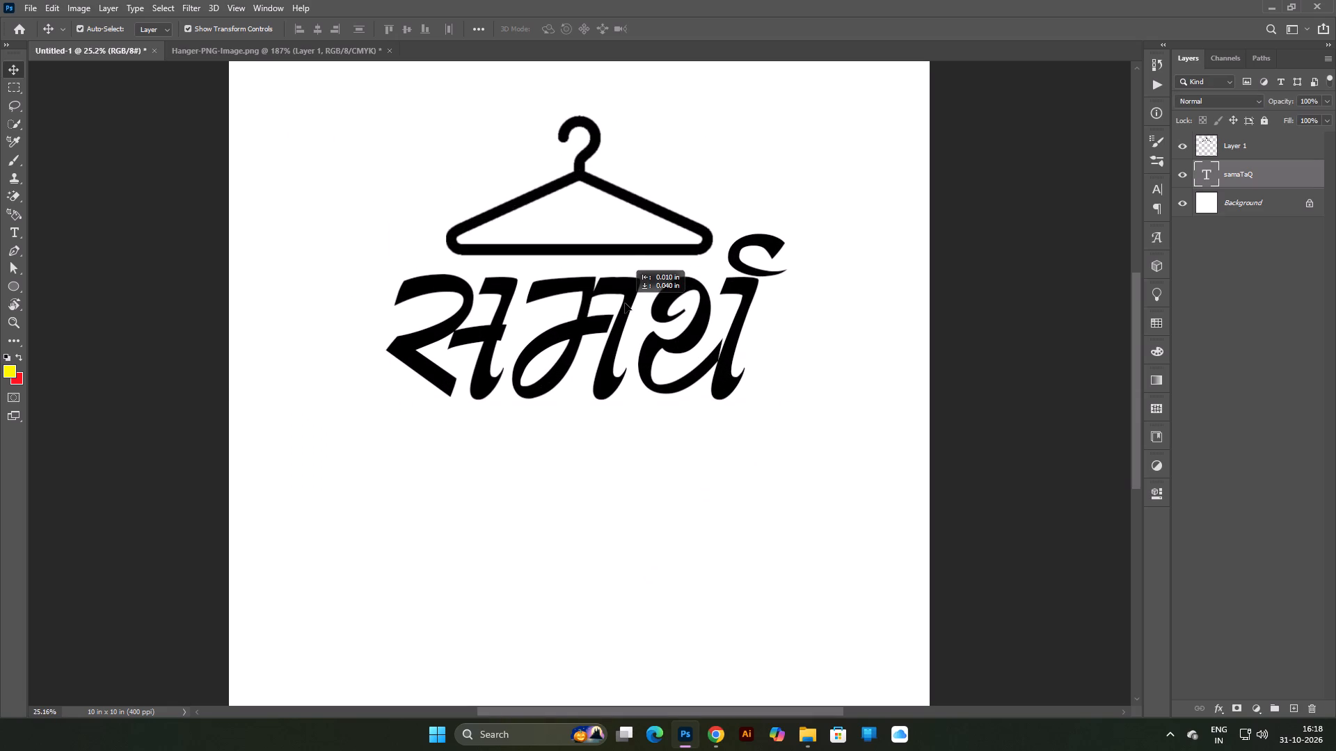
{"action": "left_click", "coordinate": [959, 286]}
{"action": "scroll", "coordinate": [533, 327], "scroll_direction": "down", "scroll_amount": 5}
{"action": "scroll", "coordinate": [518, 316], "scroll_direction": "up", "scroll_amount": 3}
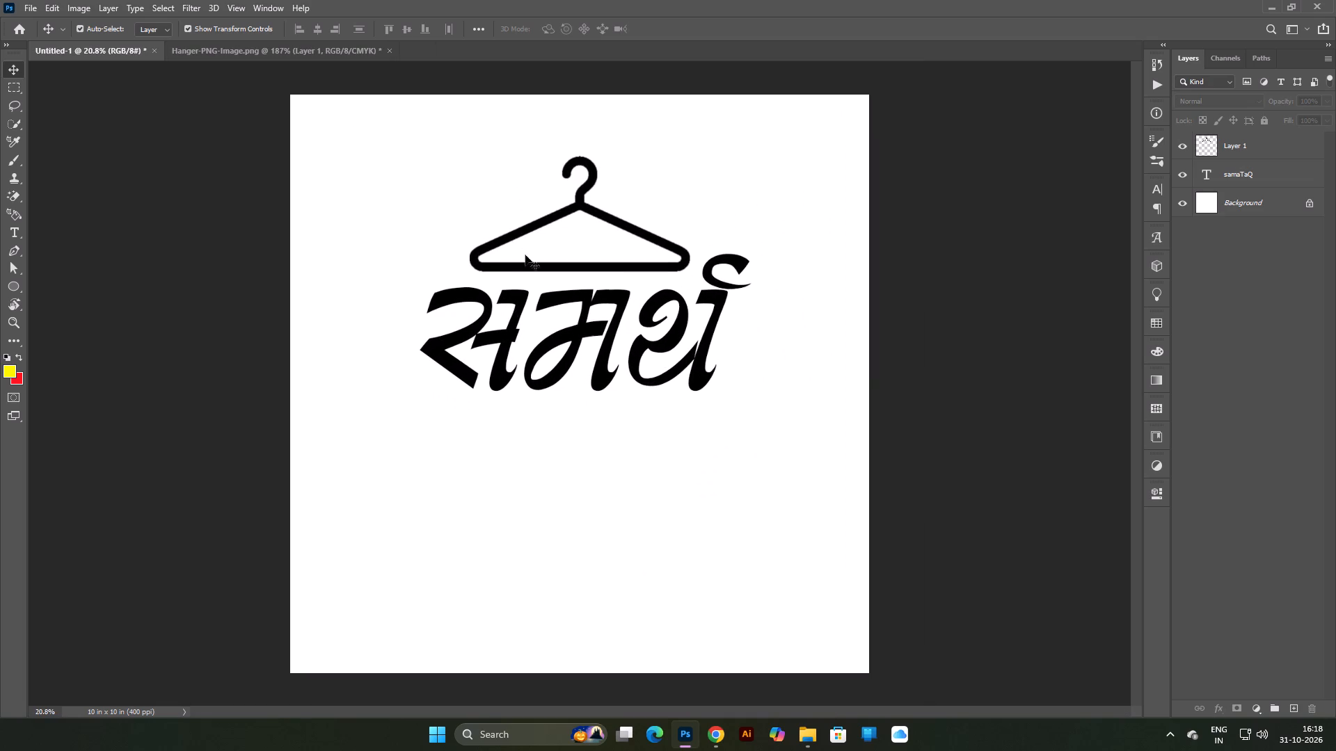
Switch to Chrome's "hanger png" image results and open the Pngtree page for the Hanger Icon PNG result.
{"action": "left_click_drag", "start_coordinate": [705, 729], "coordinate": [708, 736]}
{"action": "left_click", "coordinate": [716, 732]}
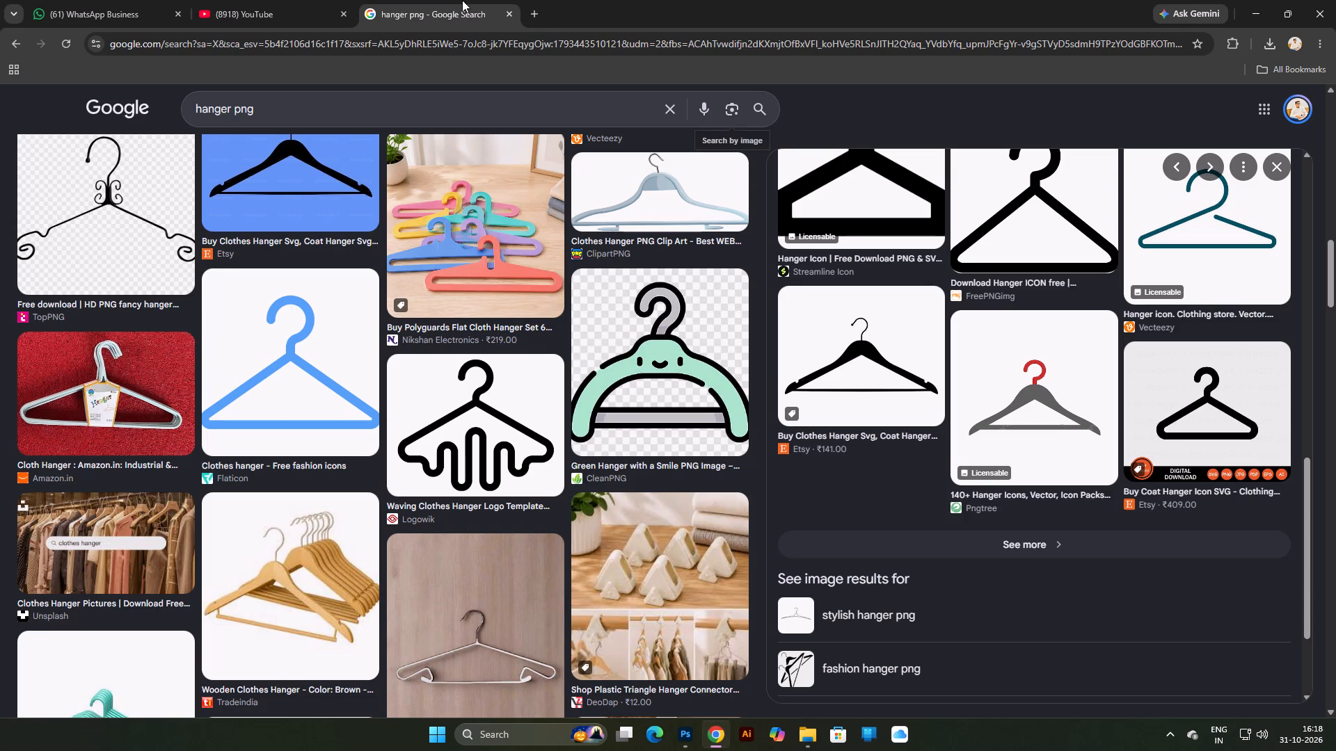
{"action": "left_click", "coordinate": [258, 0]}
{"action": "left_click", "coordinate": [415, 0]}
{"action": "scroll", "coordinate": [1067, 476], "scroll_direction": "up", "scroll_amount": 5}
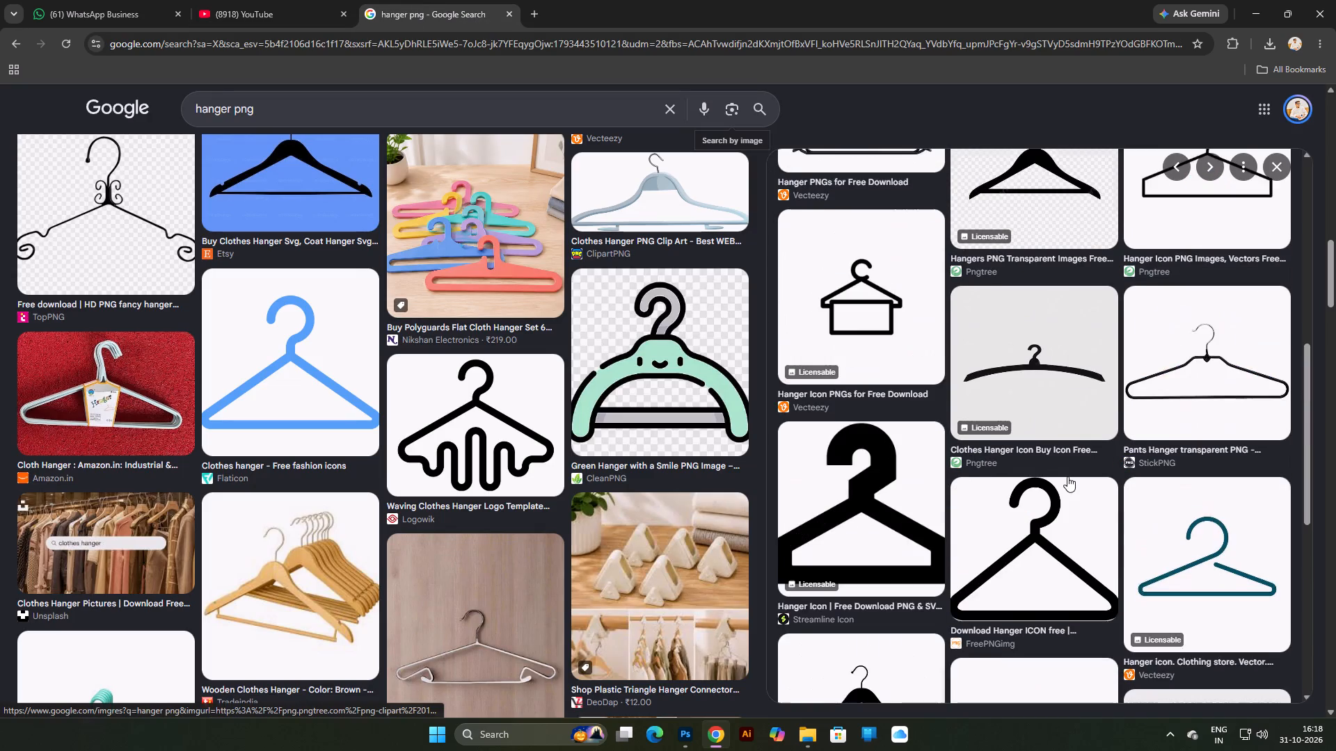
{"action": "scroll", "coordinate": [1067, 476], "scroll_direction": "up", "scroll_amount": 1}
{"action": "scroll", "coordinate": [1202, 467], "scroll_direction": "up", "scroll_amount": 3}
{"action": "left_click", "coordinate": [1218, 453]}
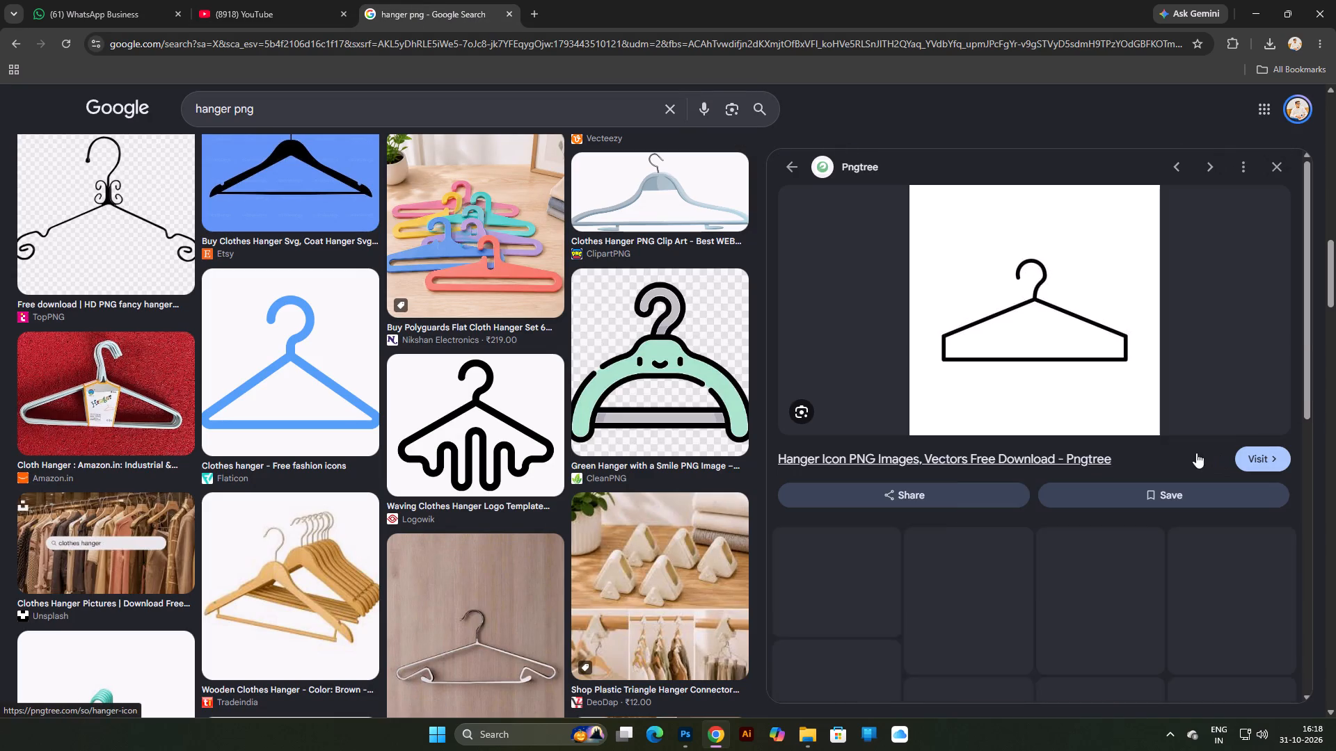
{"action": "right_click", "coordinate": [1034, 352]}
{"action": "right_click", "coordinate": [1034, 352]}
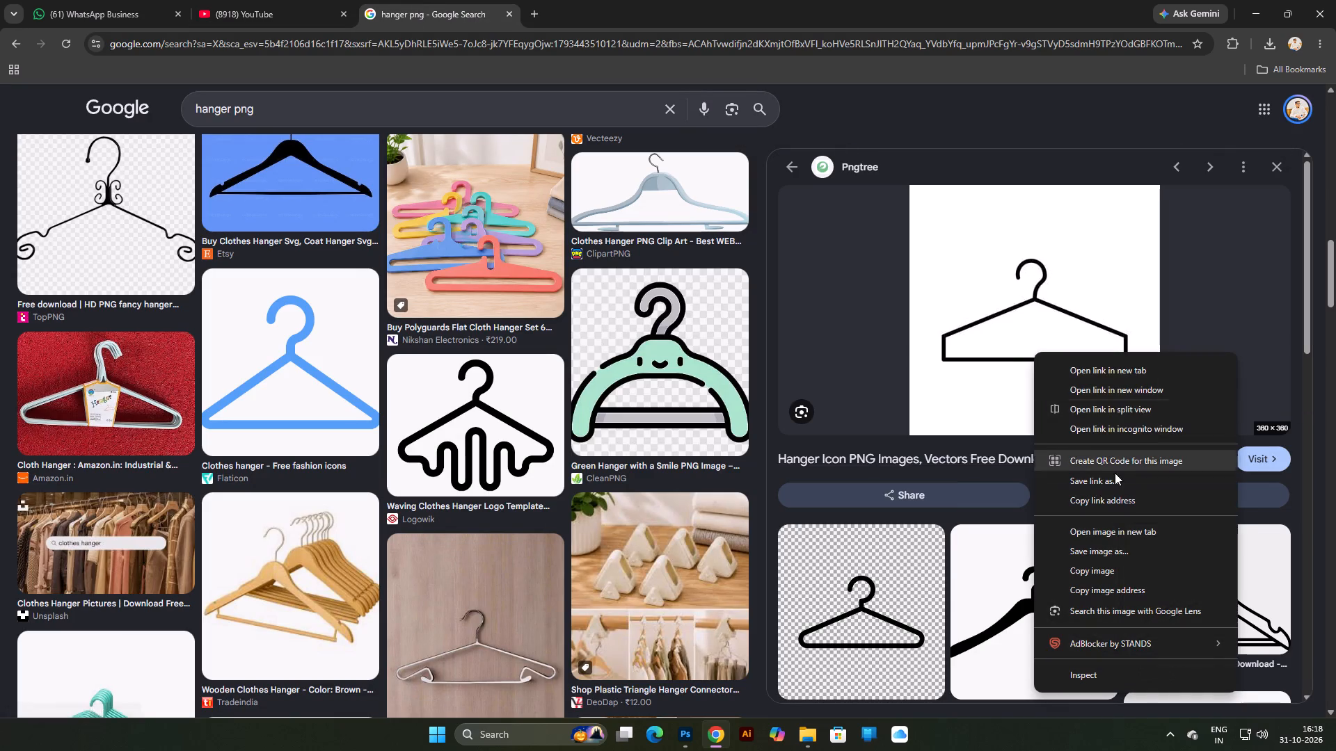
{"action": "left_click", "coordinate": [988, 398]}
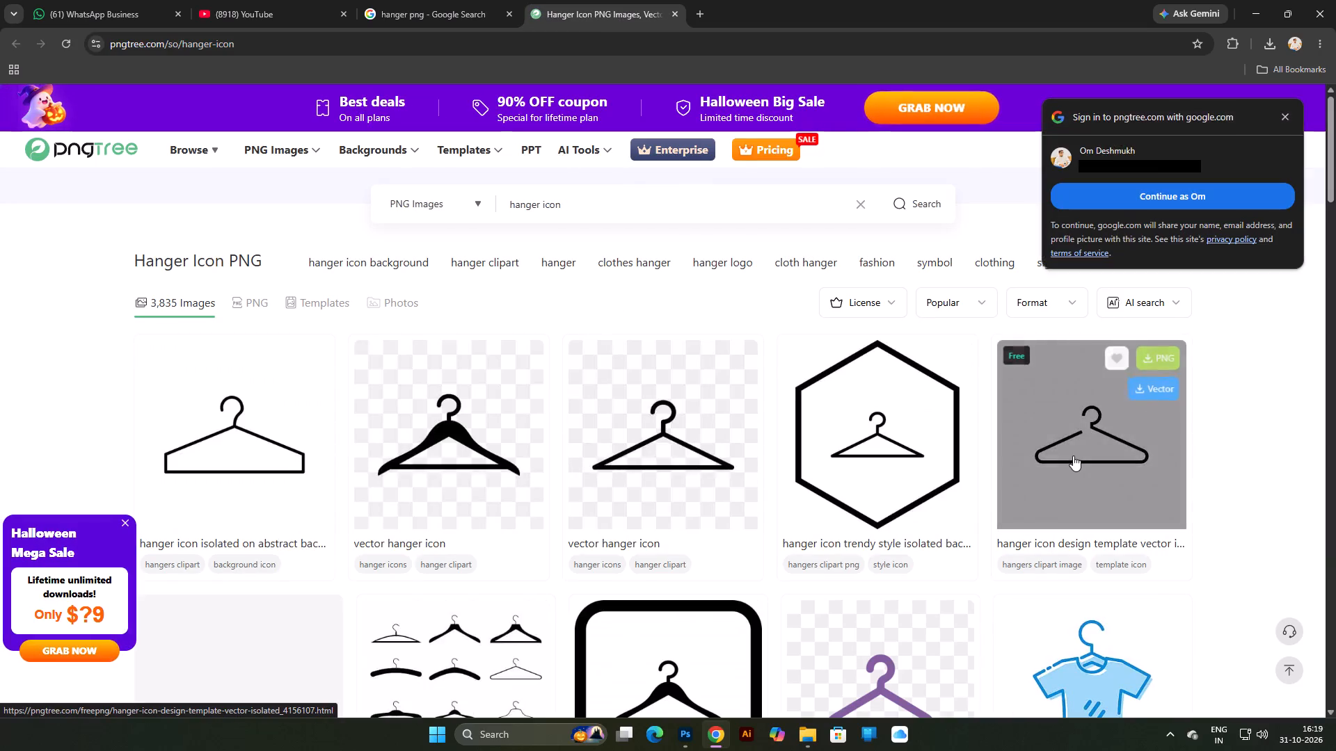
Open Pngtree's free open-necked hanger icon design template and request its free download.
{"action": "left_click", "coordinate": [1073, 455]}
{"action": "scroll", "coordinate": [706, 432], "scroll_direction": "down", "scroll_amount": 2}
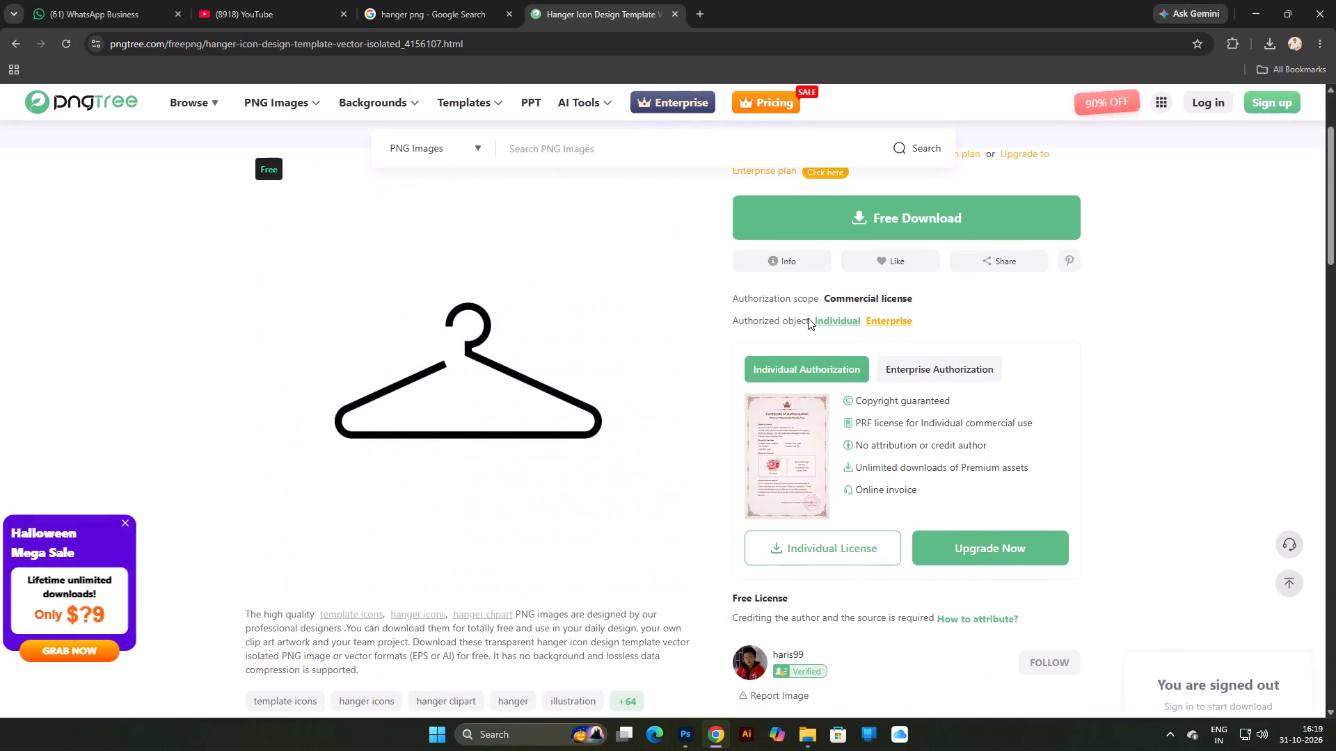
{"action": "left_click", "coordinate": [877, 213]}
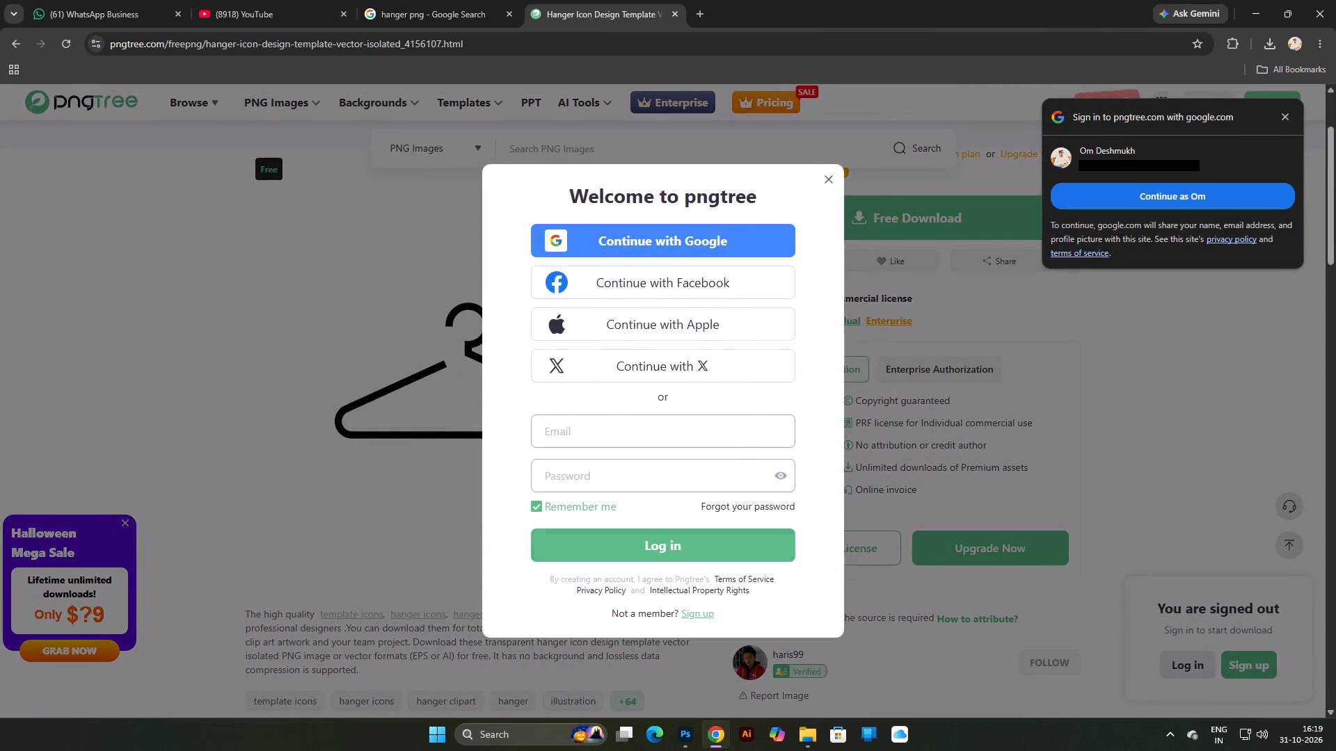
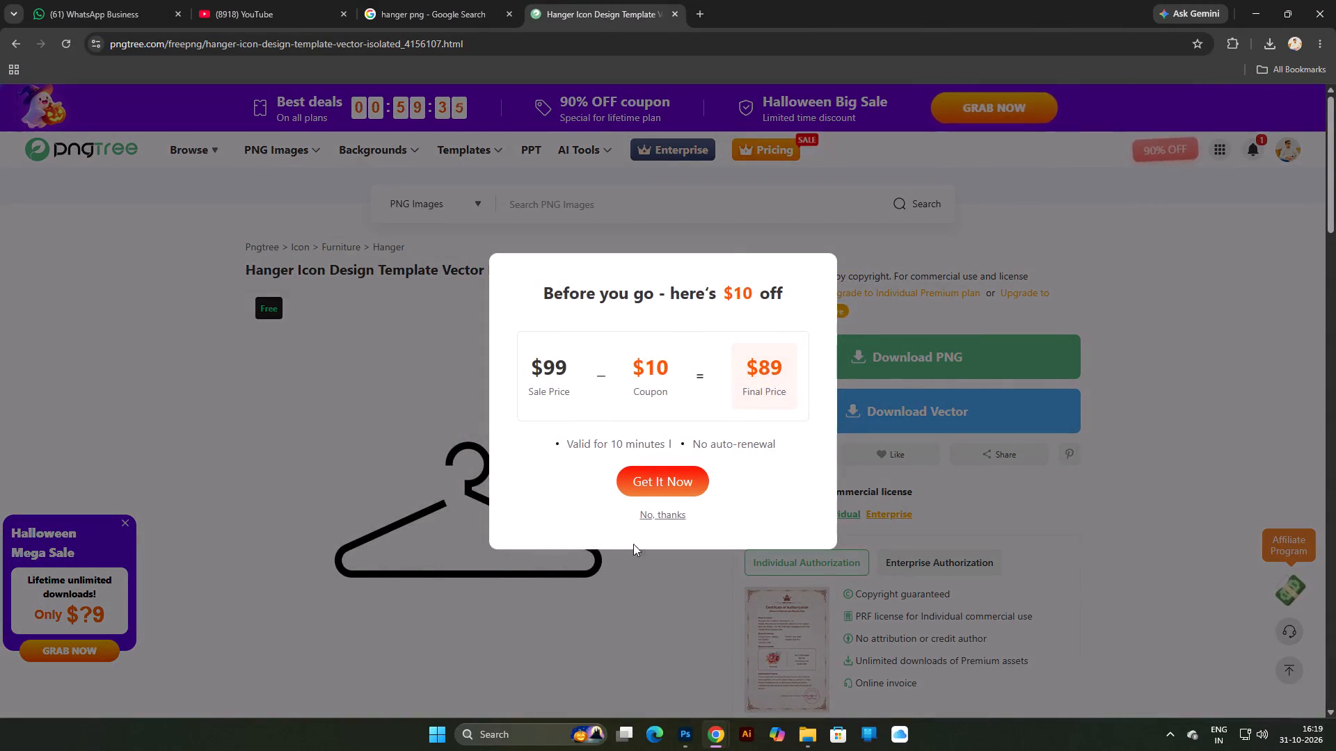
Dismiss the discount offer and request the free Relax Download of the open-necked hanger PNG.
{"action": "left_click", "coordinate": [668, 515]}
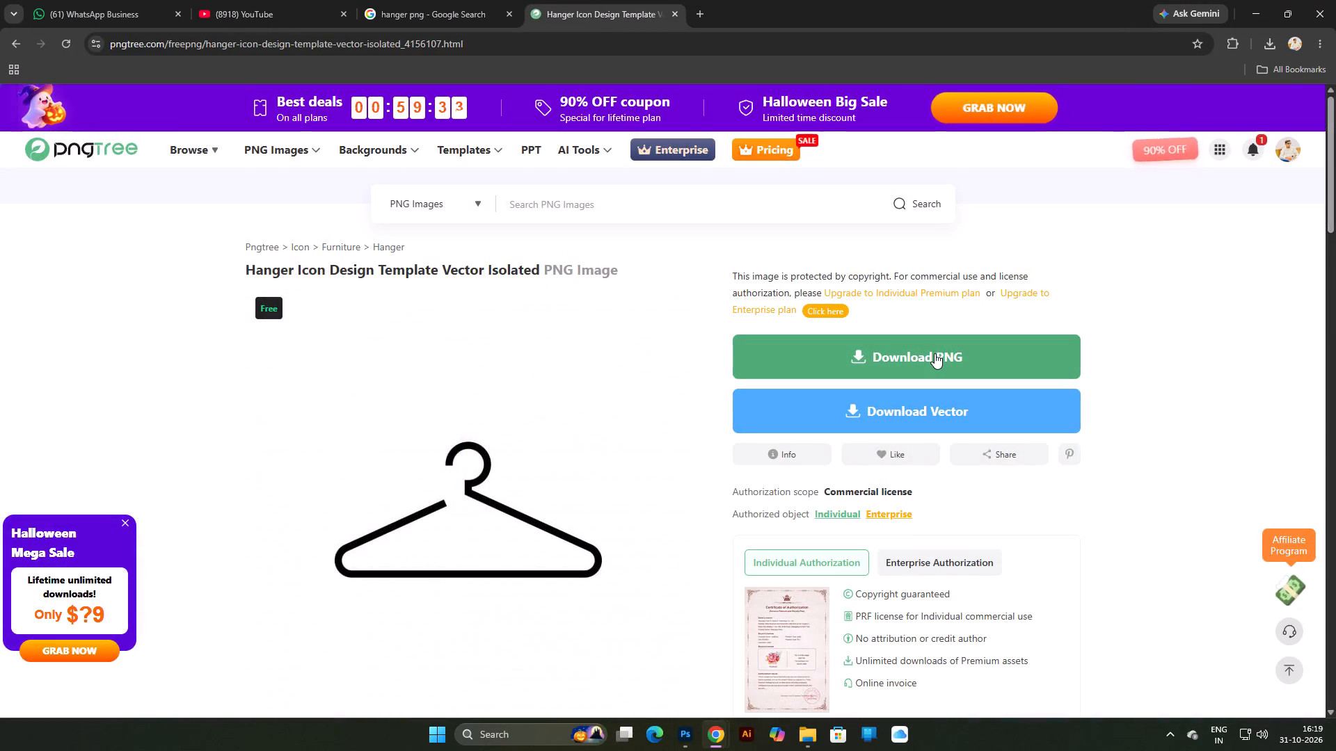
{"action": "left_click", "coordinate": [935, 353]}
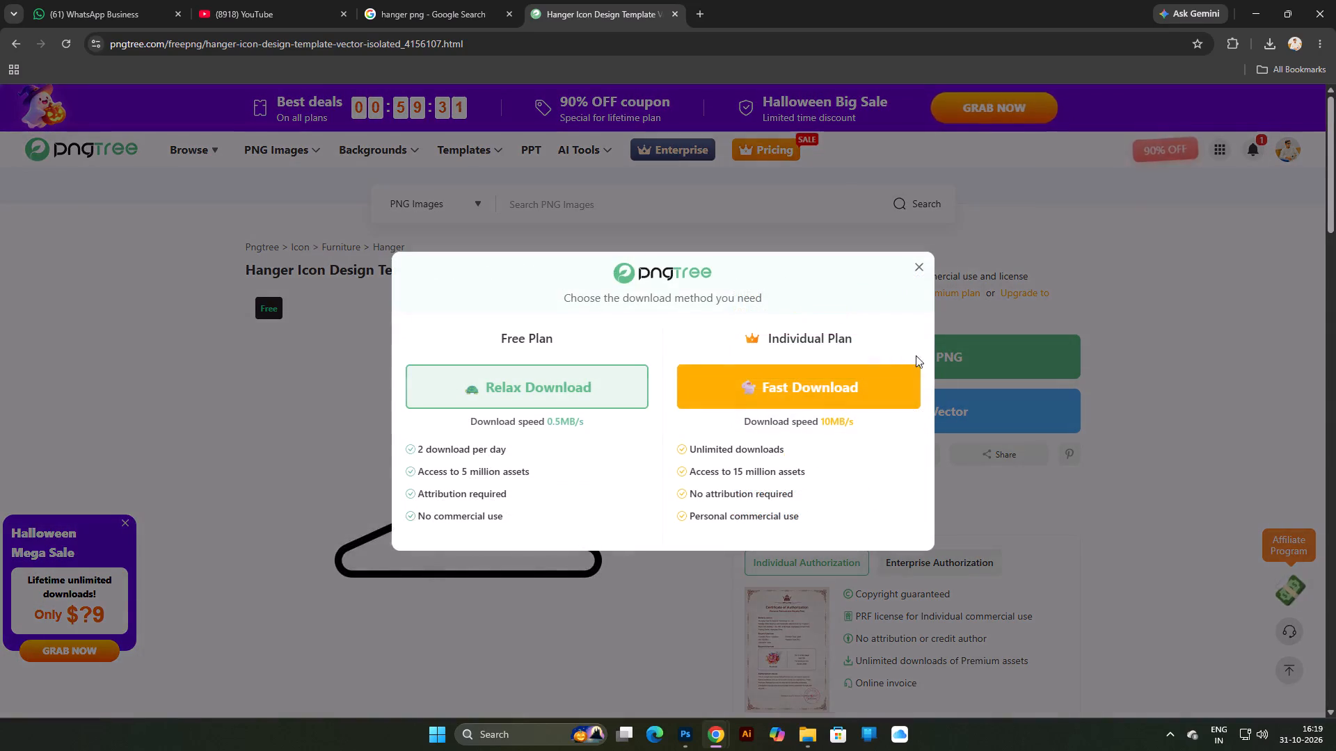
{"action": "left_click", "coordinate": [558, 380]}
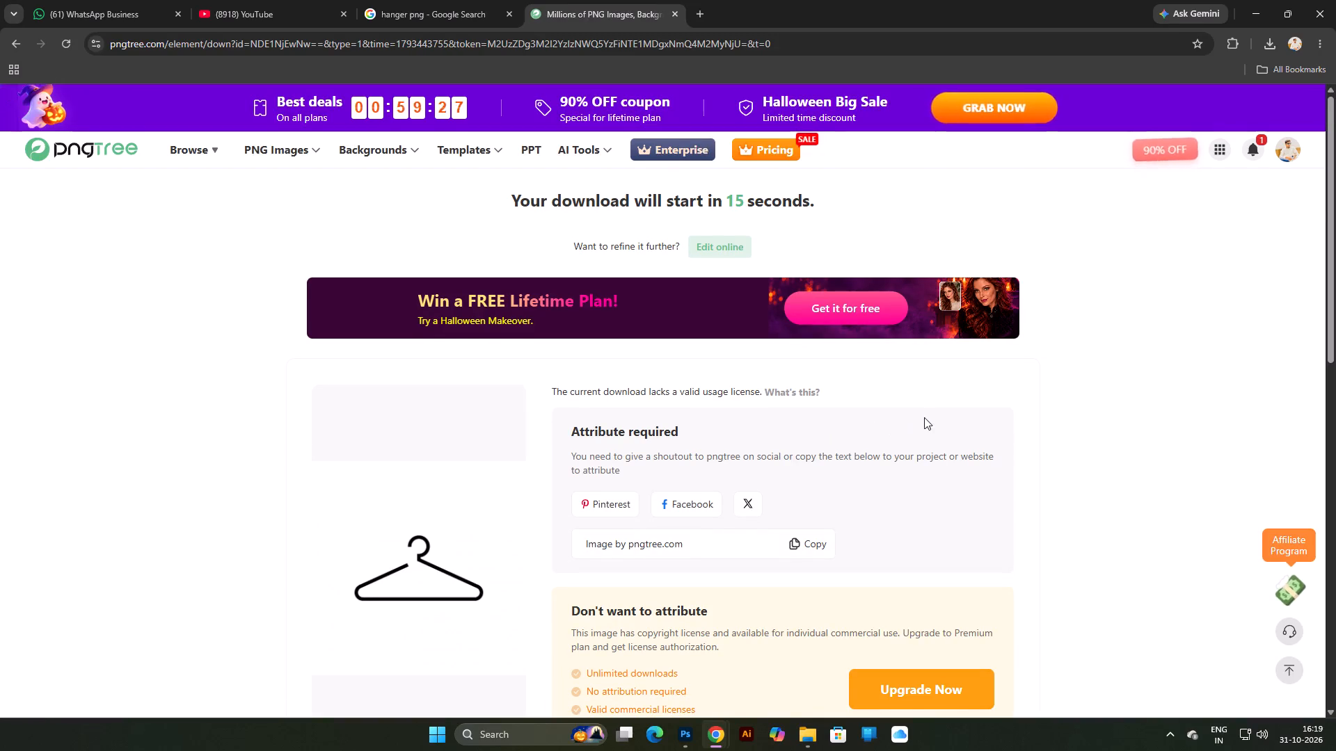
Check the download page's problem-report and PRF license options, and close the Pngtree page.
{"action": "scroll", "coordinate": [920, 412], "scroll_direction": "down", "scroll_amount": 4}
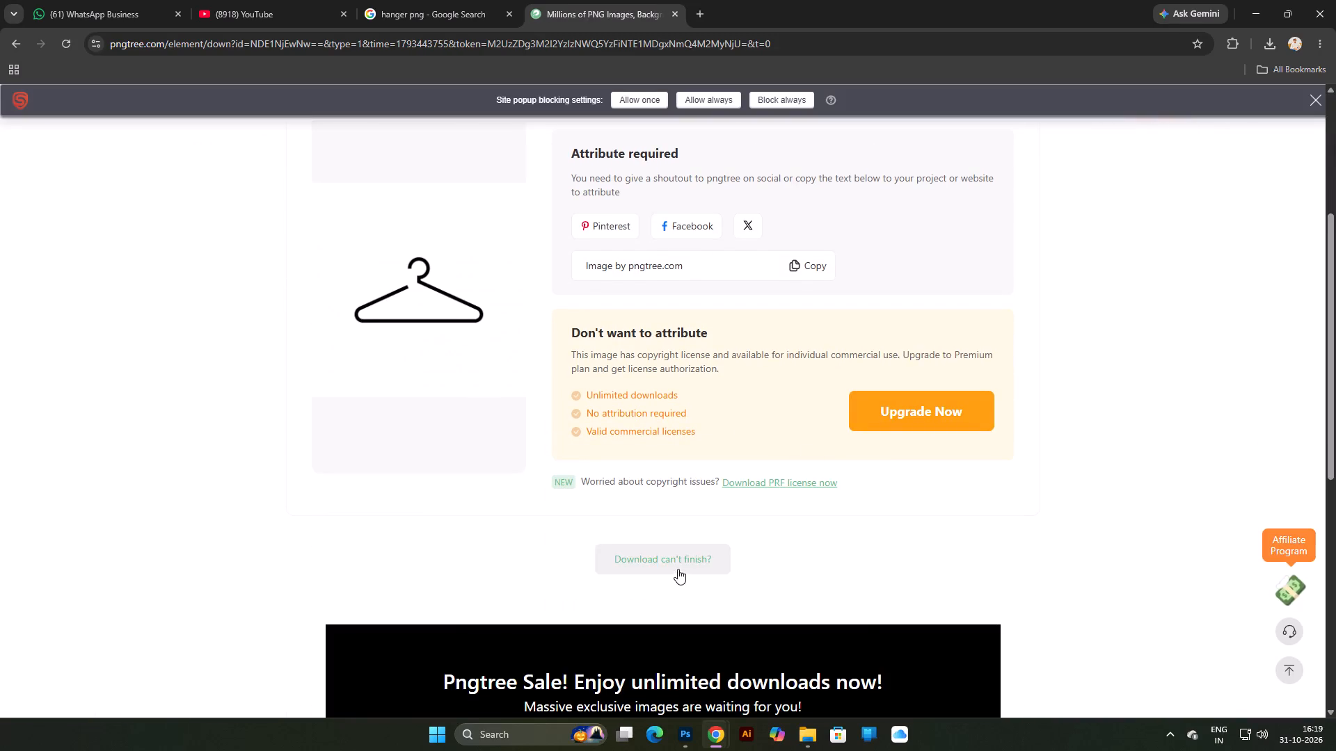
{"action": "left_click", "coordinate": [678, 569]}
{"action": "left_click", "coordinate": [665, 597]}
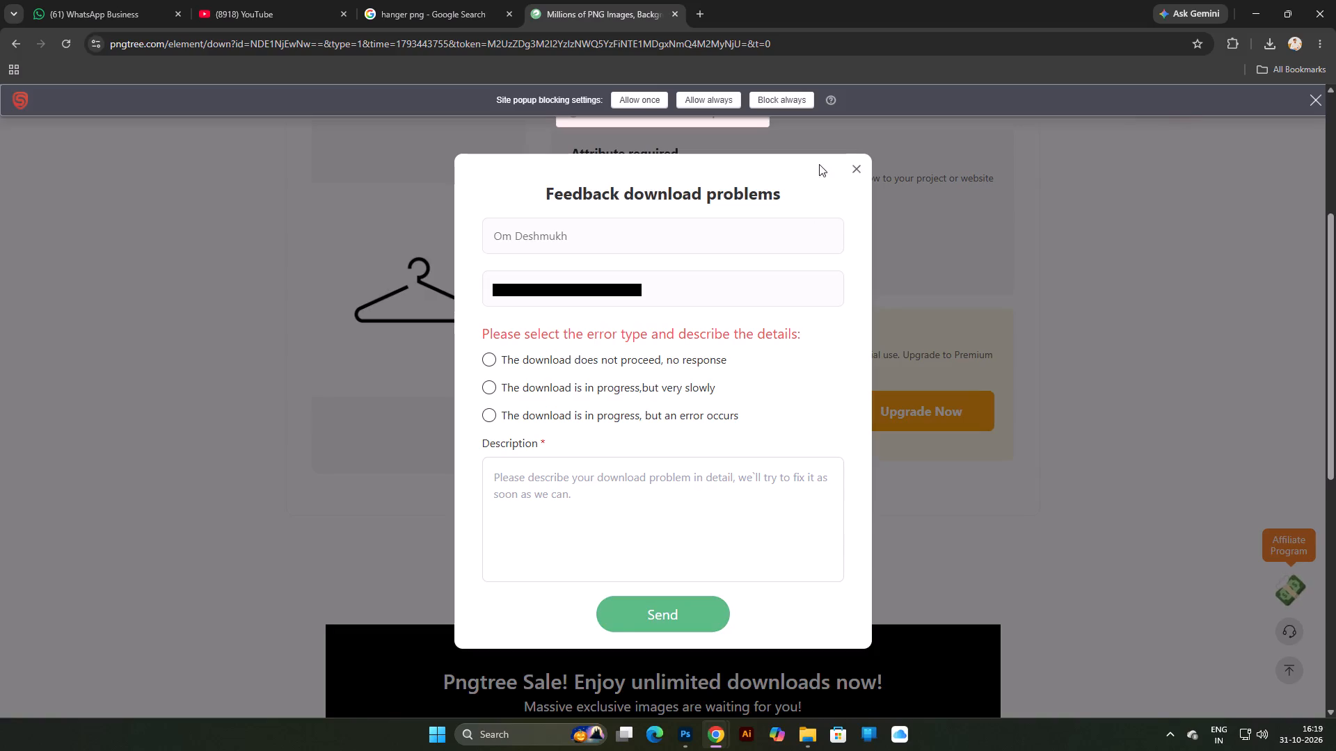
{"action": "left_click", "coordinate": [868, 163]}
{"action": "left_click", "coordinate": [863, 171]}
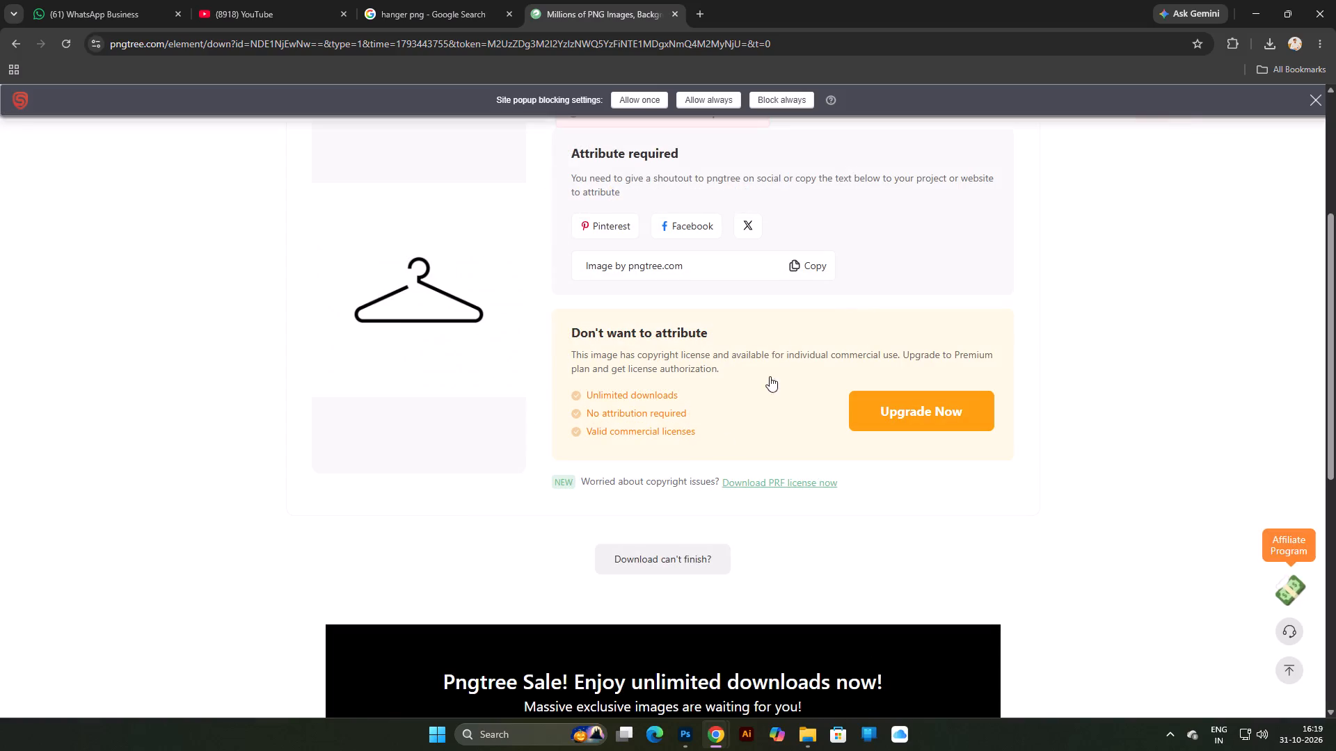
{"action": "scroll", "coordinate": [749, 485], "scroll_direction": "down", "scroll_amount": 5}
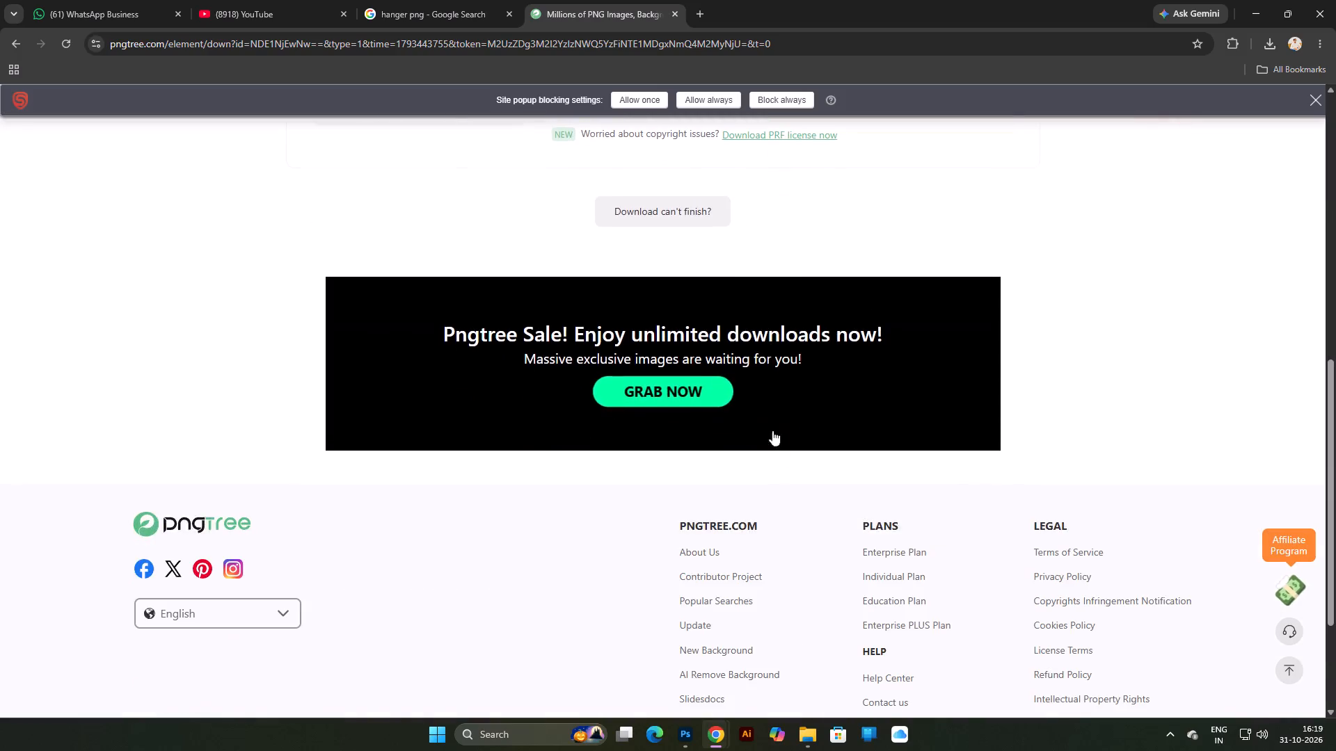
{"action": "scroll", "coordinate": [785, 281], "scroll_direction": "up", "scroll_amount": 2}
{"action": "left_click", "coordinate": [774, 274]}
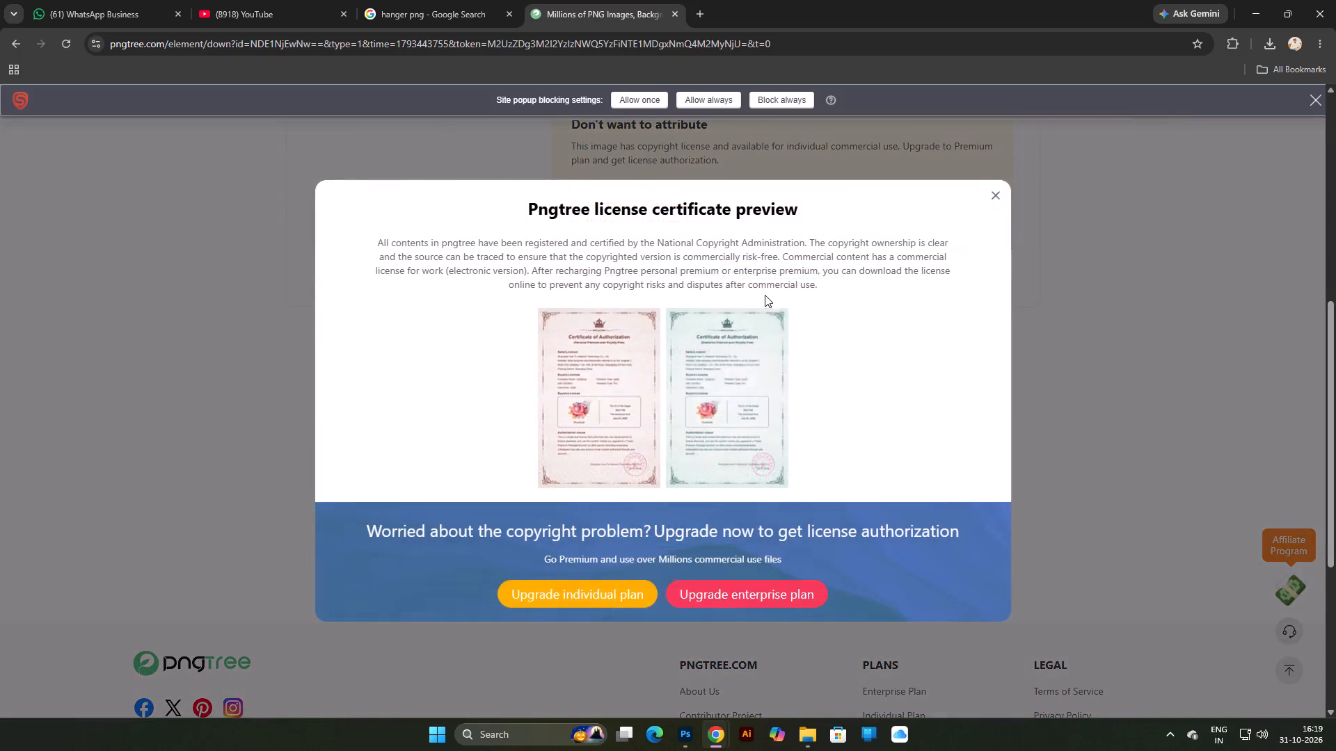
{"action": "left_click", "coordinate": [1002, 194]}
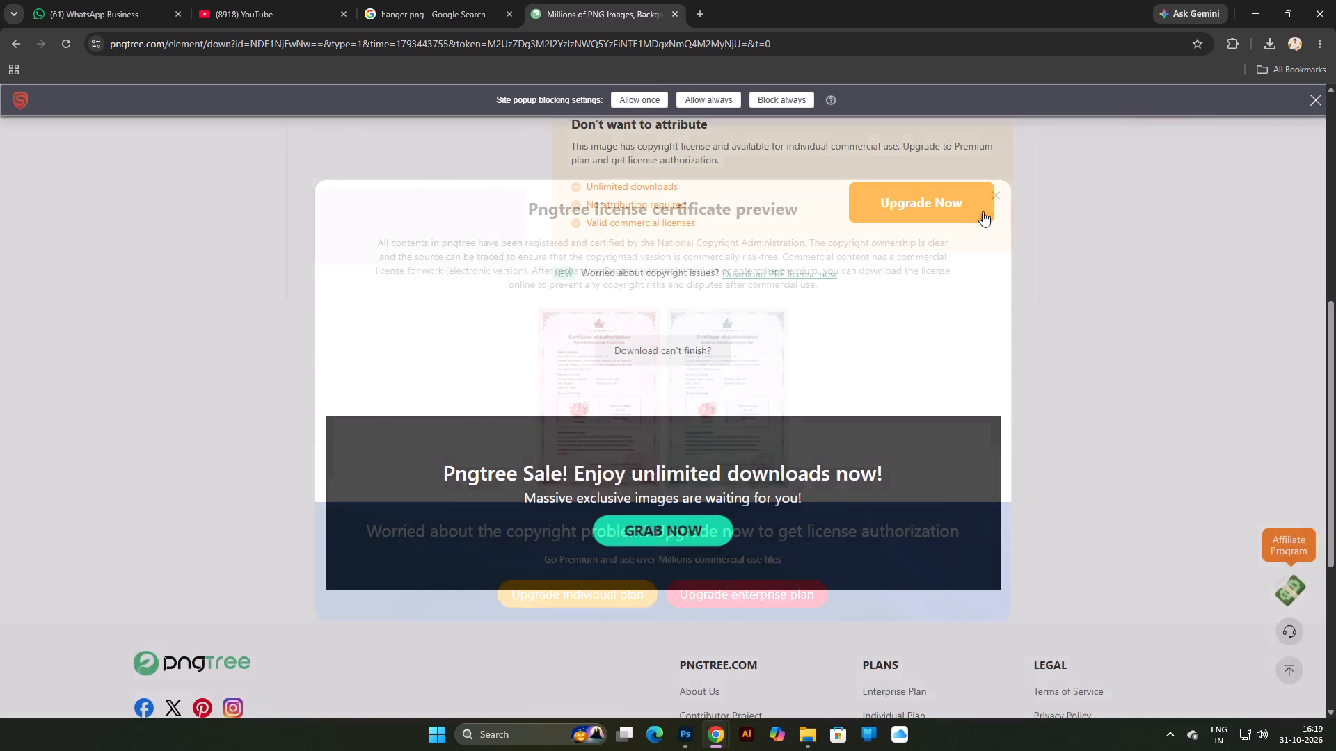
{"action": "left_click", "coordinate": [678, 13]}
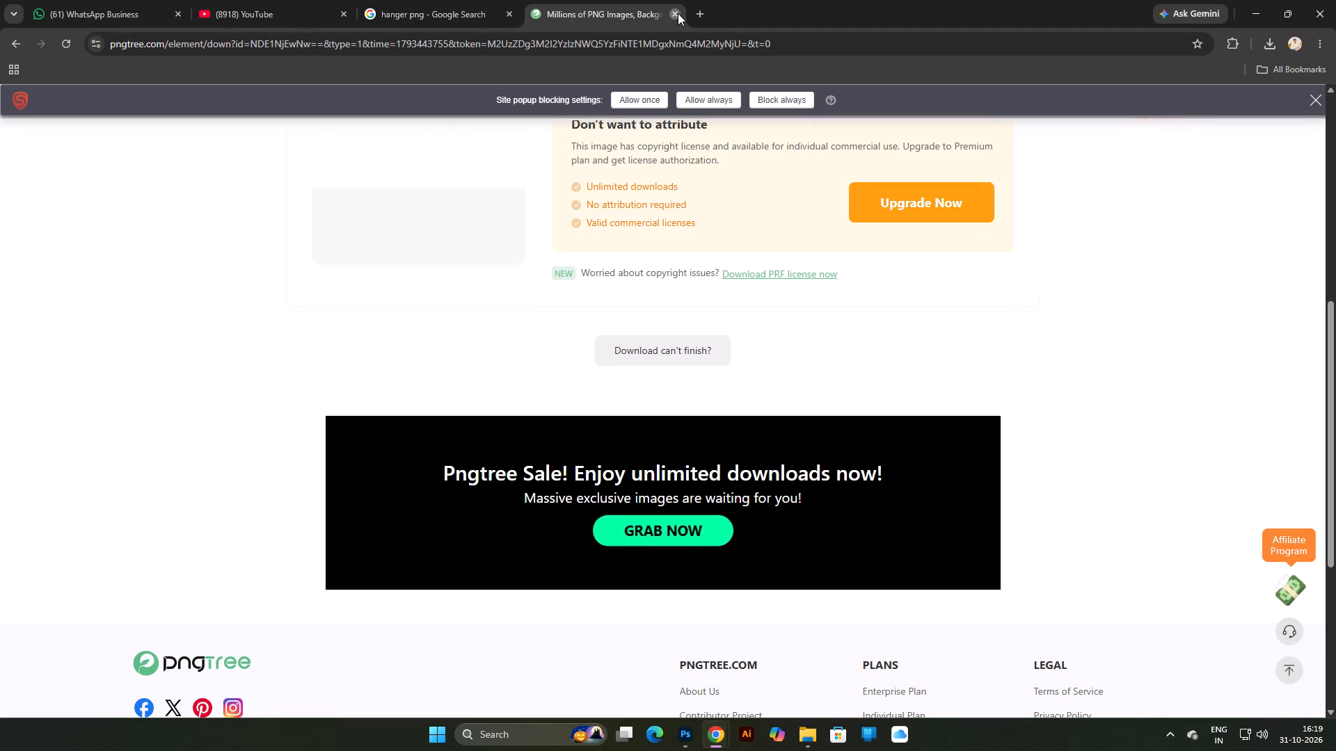
Browse the "hanger png" image results for an alternative clothes hanger design.
{"action": "scroll", "coordinate": [906, 332], "scroll_direction": "down", "scroll_amount": 4}
{"action": "scroll", "coordinate": [630, 390], "scroll_direction": "down", "scroll_amount": 5}
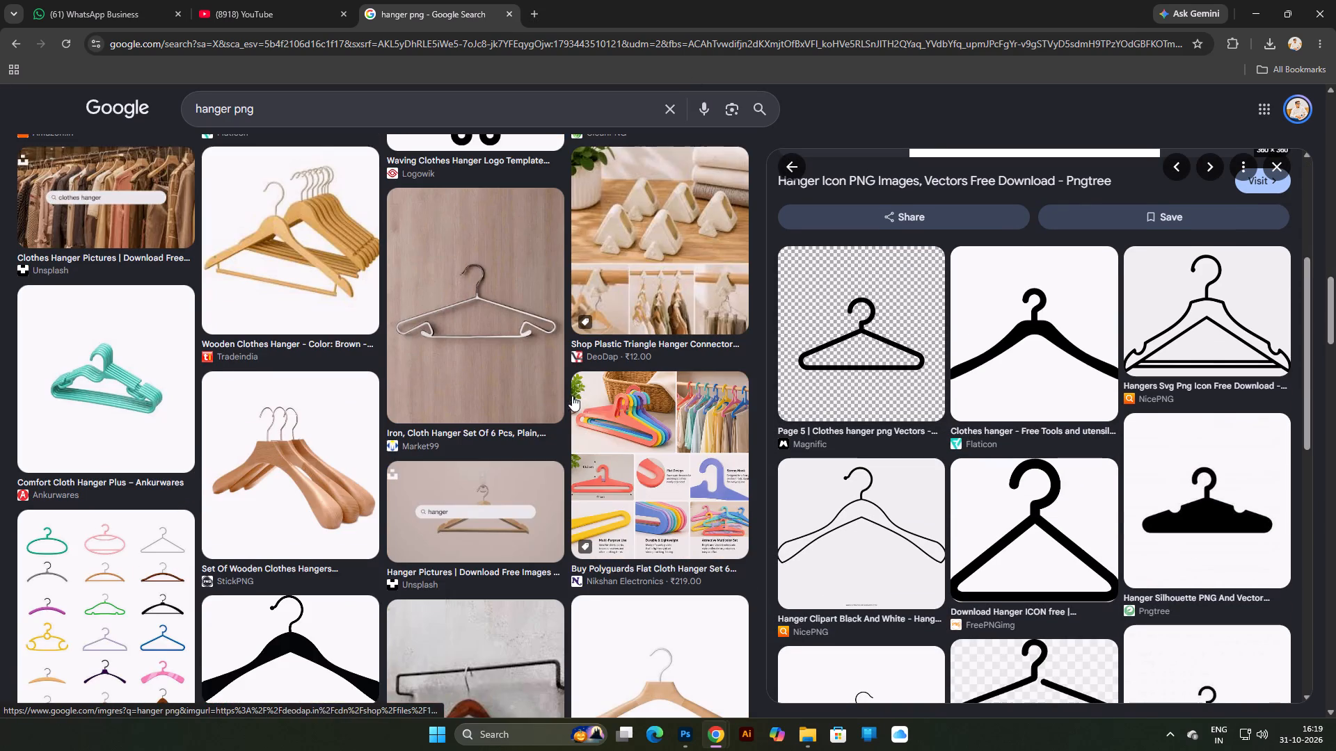
{"action": "scroll", "coordinate": [571, 396], "scroll_direction": "down", "scroll_amount": 6}
{"action": "scroll", "coordinate": [571, 396], "scroll_direction": "up", "scroll_amount": 10}
{"action": "scroll", "coordinate": [561, 390], "scroll_direction": "down", "scroll_amount": 2}
{"action": "scroll", "coordinate": [561, 390], "scroll_direction": "up", "scroll_amount": 6}
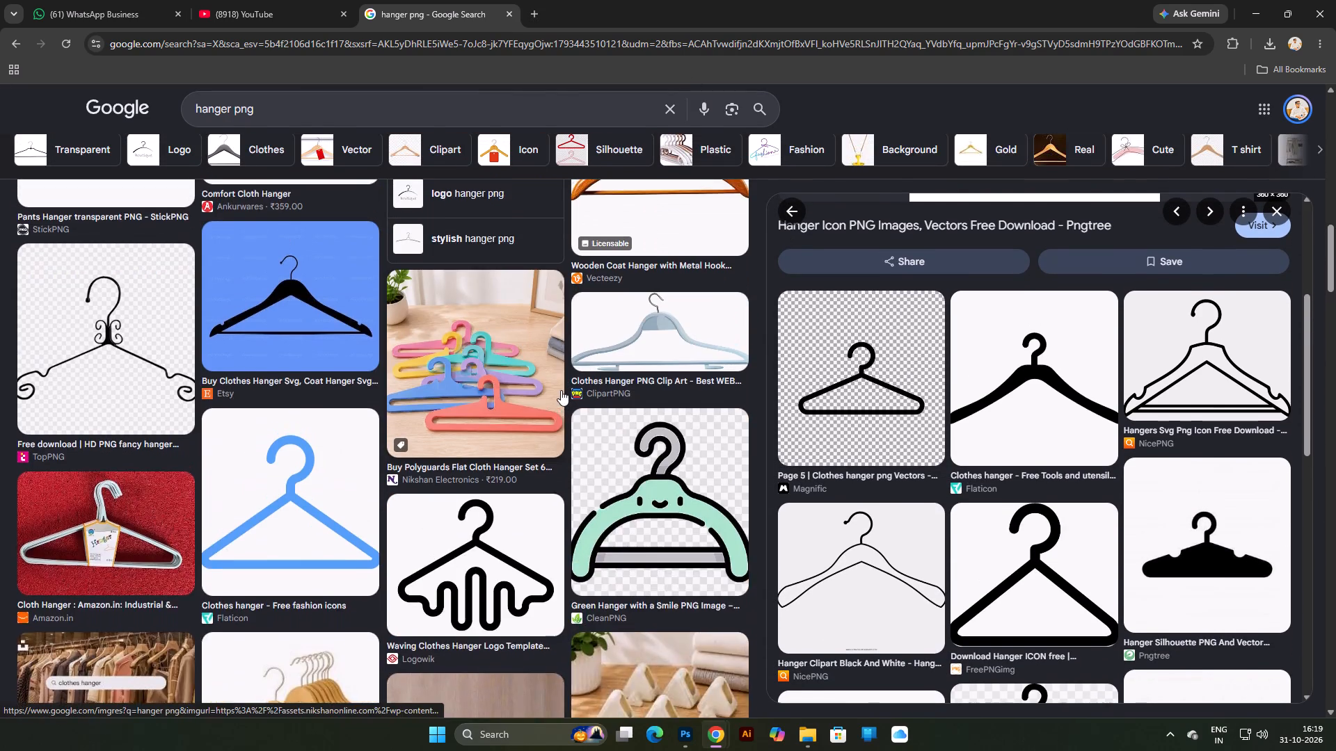
{"action": "scroll", "coordinate": [561, 390], "scroll_direction": "up", "scroll_amount": 16}
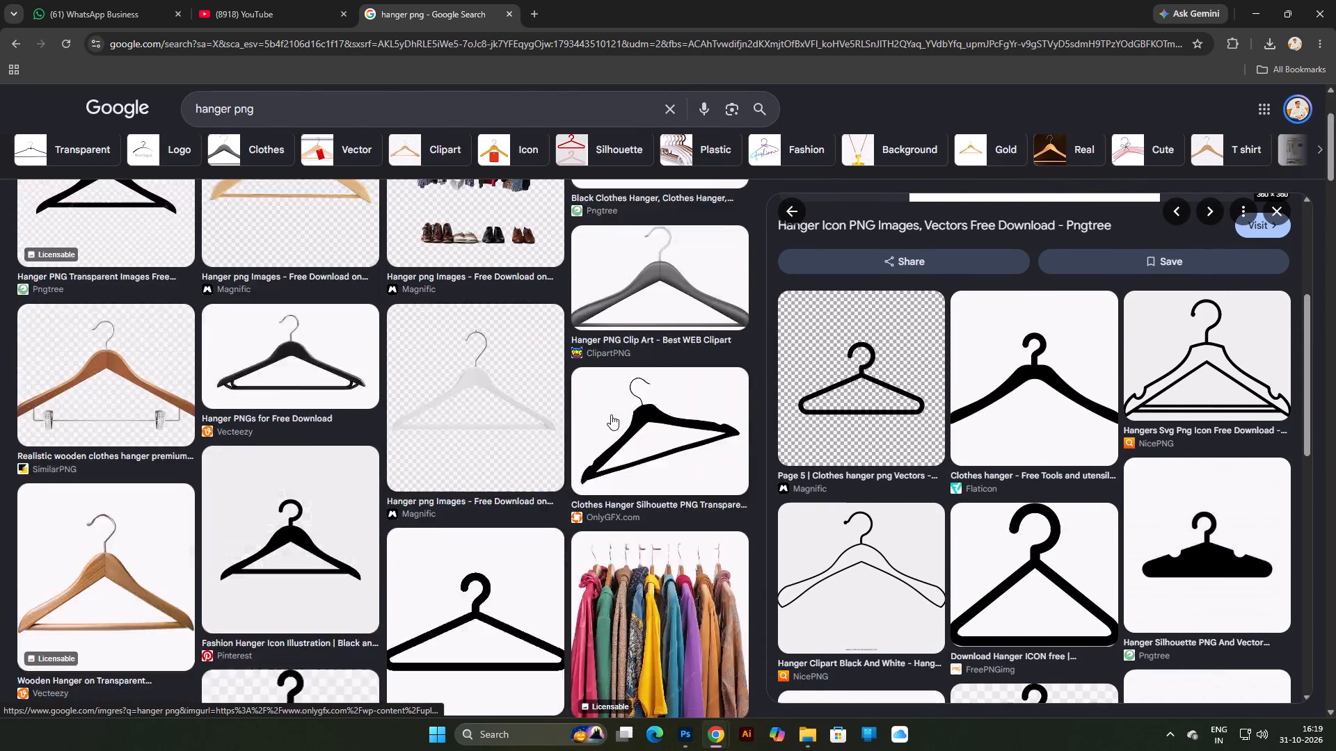
{"action": "scroll", "coordinate": [874, 452], "scroll_direction": "up", "scroll_amount": 9}
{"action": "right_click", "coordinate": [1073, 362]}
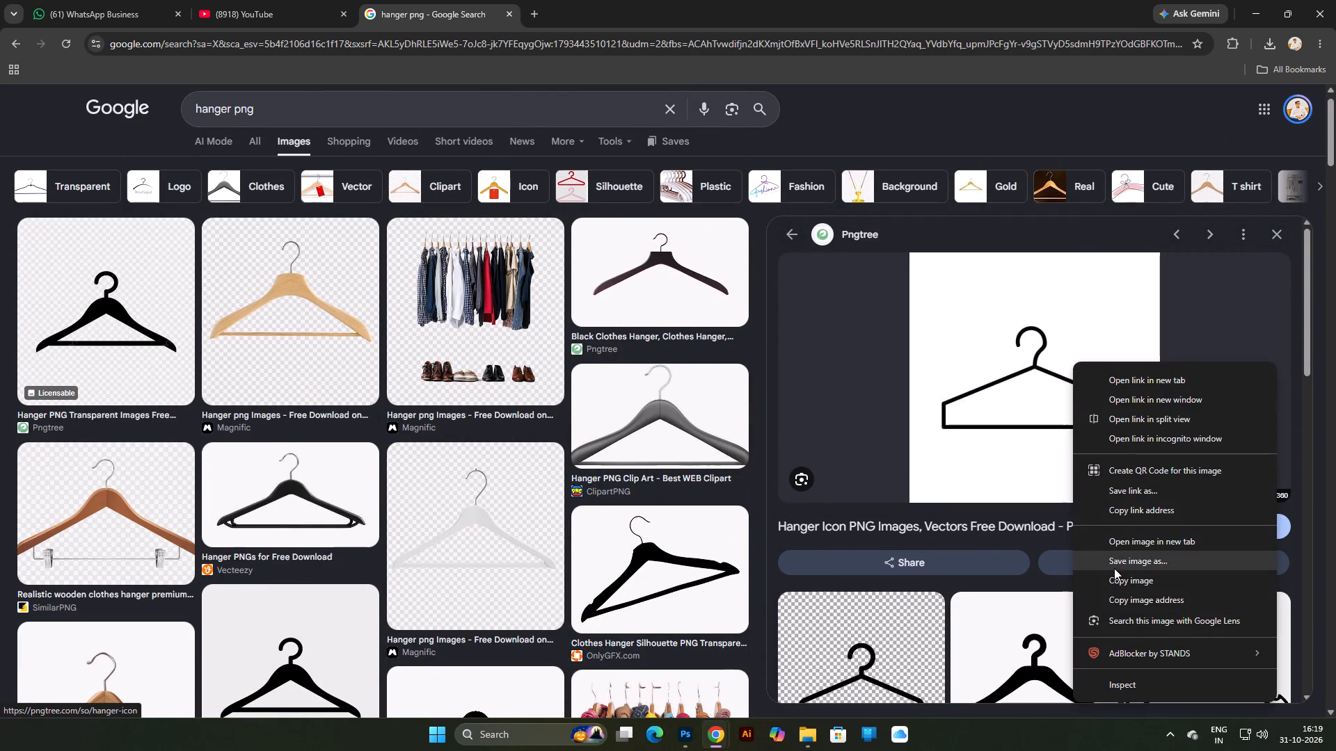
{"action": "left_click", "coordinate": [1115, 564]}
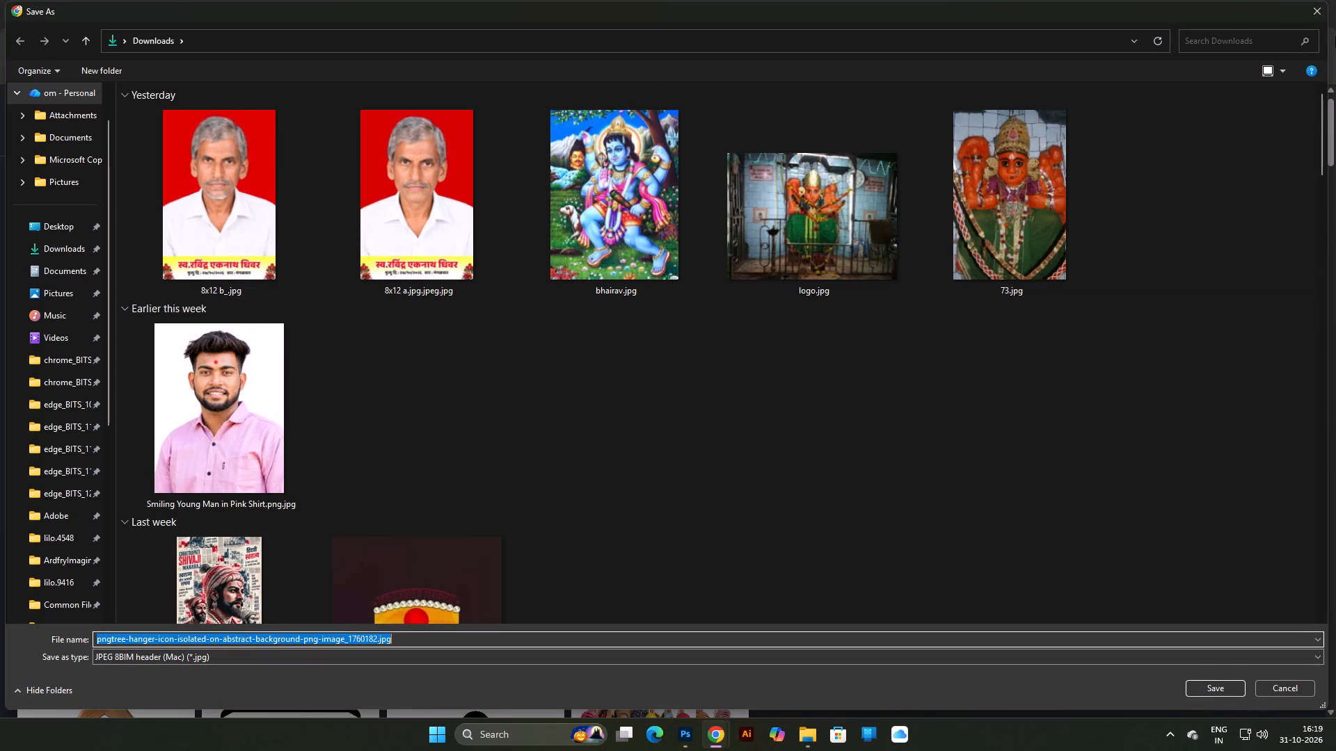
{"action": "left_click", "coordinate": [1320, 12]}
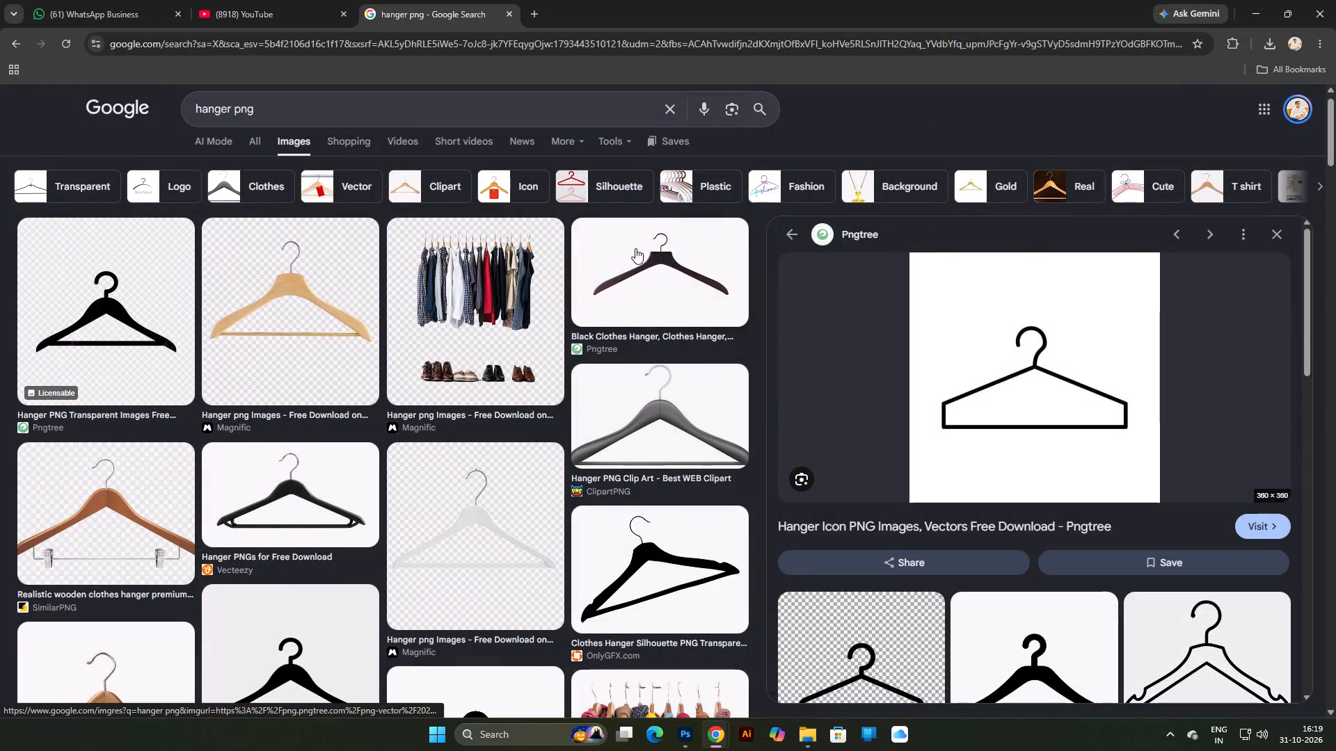
Look further through the "hanger png" image results for other hanger shapes.
{"action": "scroll", "coordinate": [208, 291], "scroll_direction": "down", "scroll_amount": 4}
{"action": "left_click", "coordinate": [215, 334]}
{"action": "scroll", "coordinate": [199, 303], "scroll_direction": "down", "scroll_amount": 11}
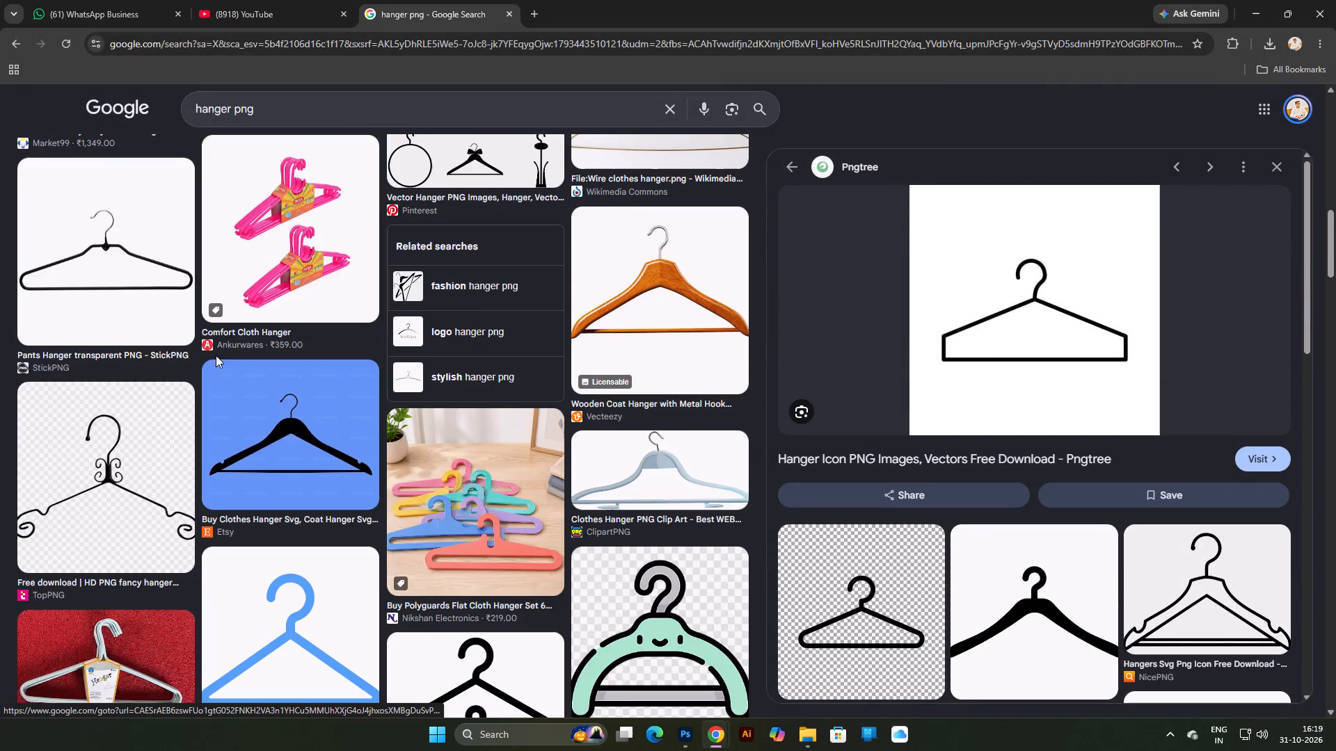
{"action": "scroll", "coordinate": [395, 417], "scroll_direction": "down", "scroll_amount": 12}
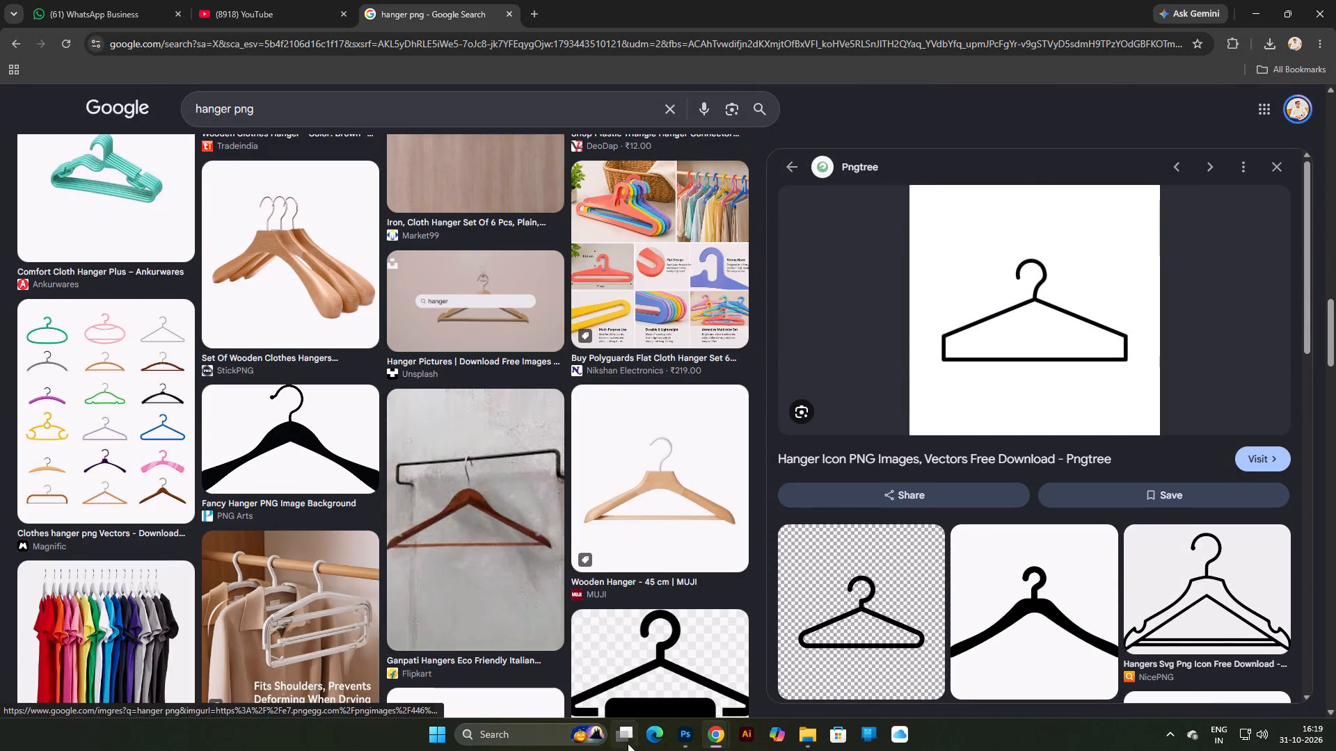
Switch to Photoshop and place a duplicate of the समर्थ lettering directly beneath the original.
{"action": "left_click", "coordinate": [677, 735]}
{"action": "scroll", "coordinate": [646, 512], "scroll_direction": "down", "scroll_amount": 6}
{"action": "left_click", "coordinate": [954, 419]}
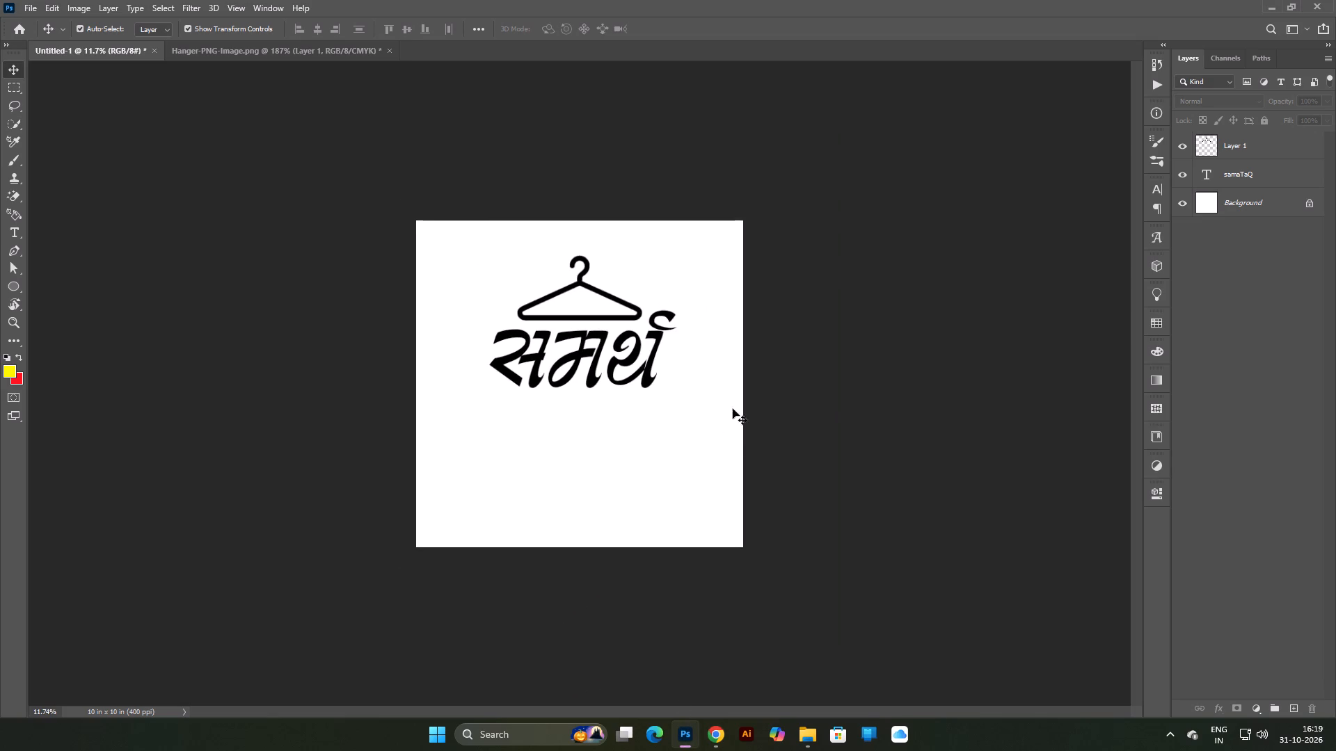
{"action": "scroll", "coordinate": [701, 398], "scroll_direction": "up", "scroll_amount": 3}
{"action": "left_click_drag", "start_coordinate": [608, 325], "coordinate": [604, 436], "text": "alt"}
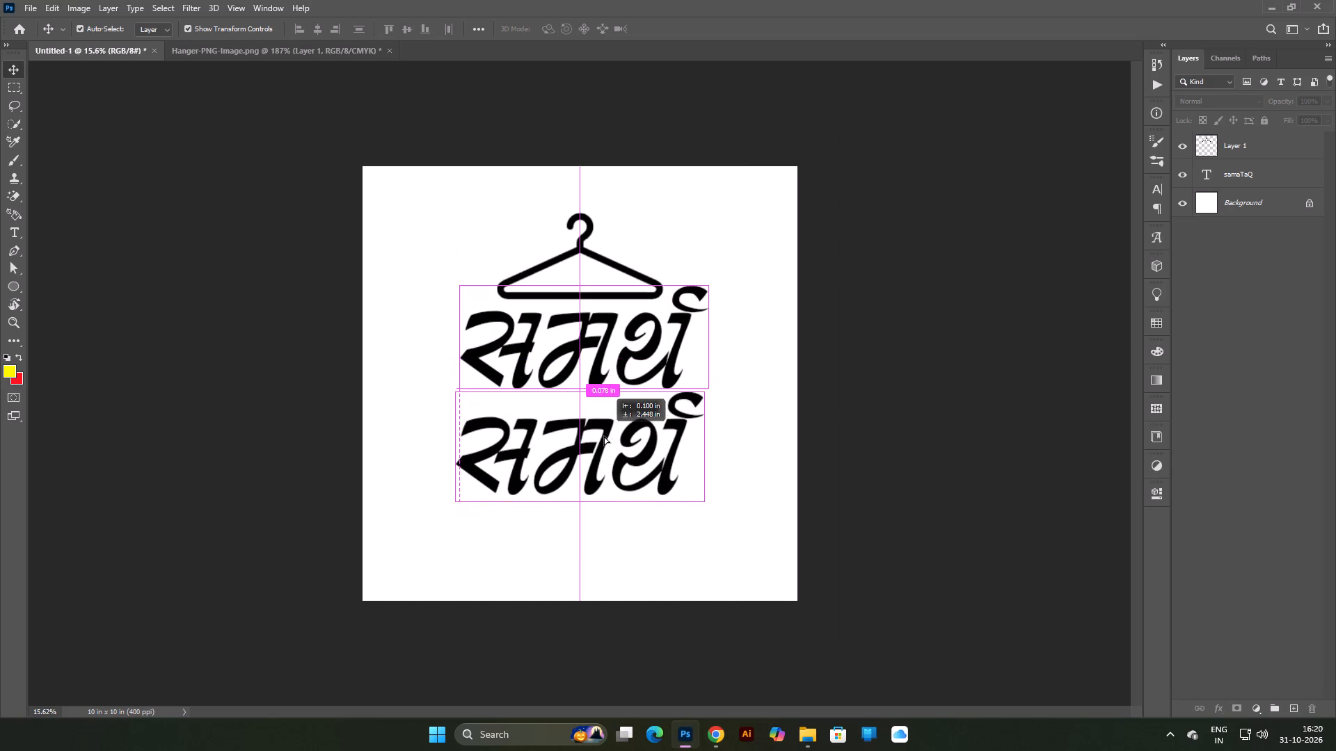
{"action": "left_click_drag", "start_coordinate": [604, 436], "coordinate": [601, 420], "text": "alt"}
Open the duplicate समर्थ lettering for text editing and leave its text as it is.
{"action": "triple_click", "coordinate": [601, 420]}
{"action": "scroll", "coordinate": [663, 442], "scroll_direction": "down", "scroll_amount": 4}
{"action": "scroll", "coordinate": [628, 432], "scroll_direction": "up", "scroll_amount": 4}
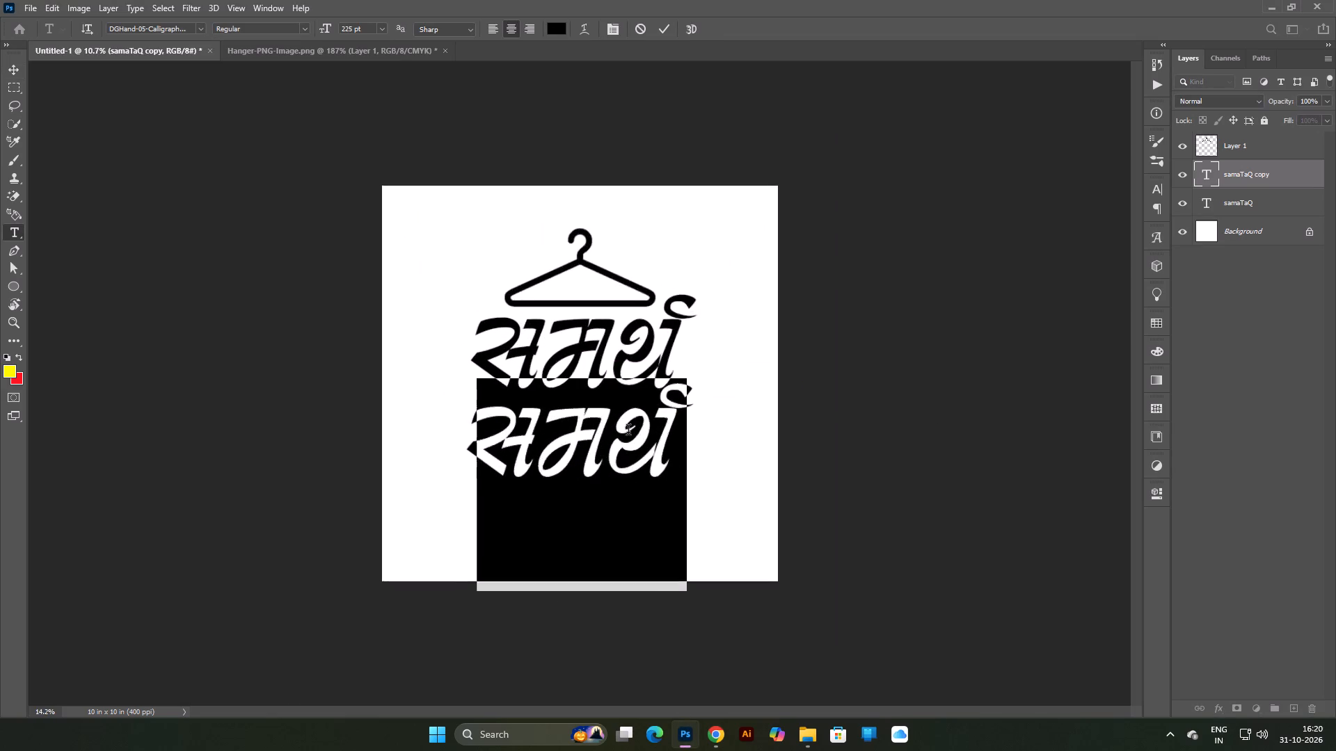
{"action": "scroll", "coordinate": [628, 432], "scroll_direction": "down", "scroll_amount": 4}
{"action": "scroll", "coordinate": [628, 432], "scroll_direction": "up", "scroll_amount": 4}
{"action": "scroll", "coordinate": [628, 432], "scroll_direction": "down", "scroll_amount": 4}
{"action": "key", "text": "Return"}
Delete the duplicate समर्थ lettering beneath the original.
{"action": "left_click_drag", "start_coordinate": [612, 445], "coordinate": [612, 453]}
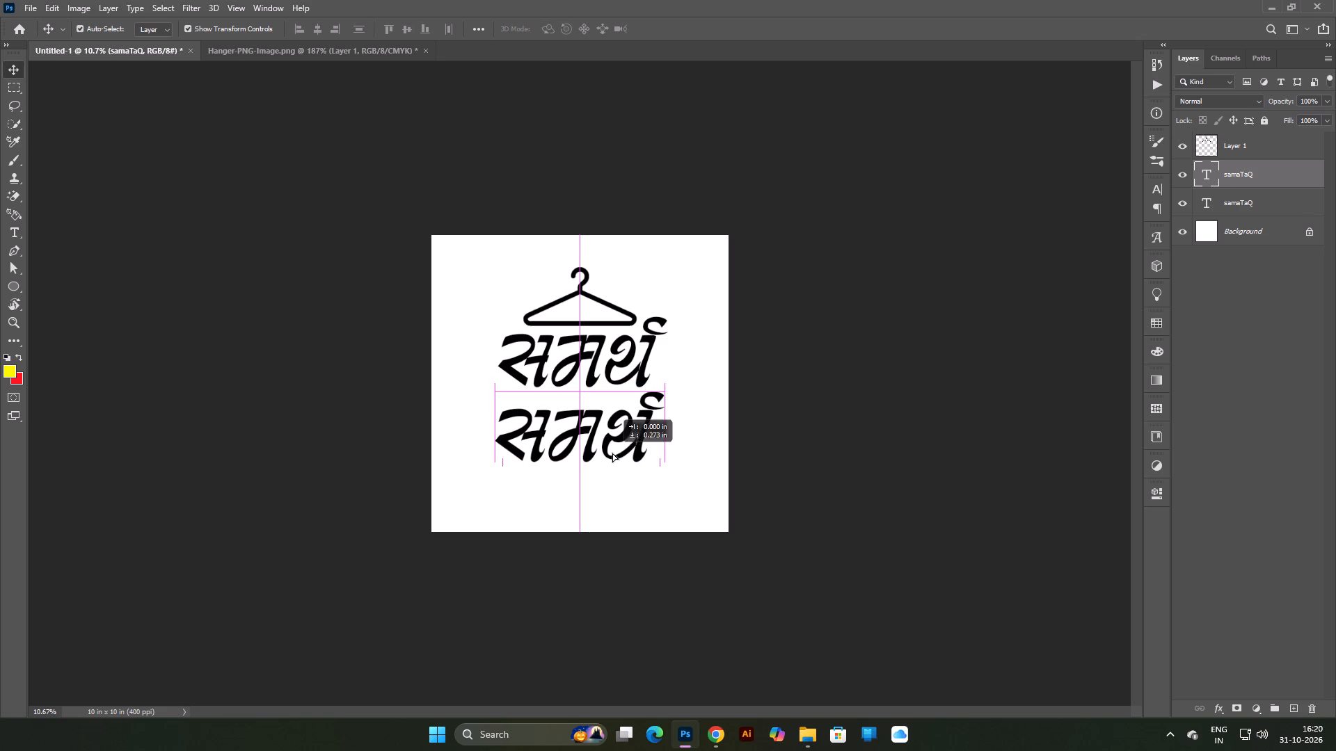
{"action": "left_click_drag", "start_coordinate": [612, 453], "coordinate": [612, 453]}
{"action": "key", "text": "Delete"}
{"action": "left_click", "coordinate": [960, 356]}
Reposition the समर्थ lettering slightly lower, centred horizontally beneath the hanger's base.
{"action": "scroll", "coordinate": [662, 381], "scroll_direction": "up", "scroll_amount": 9}
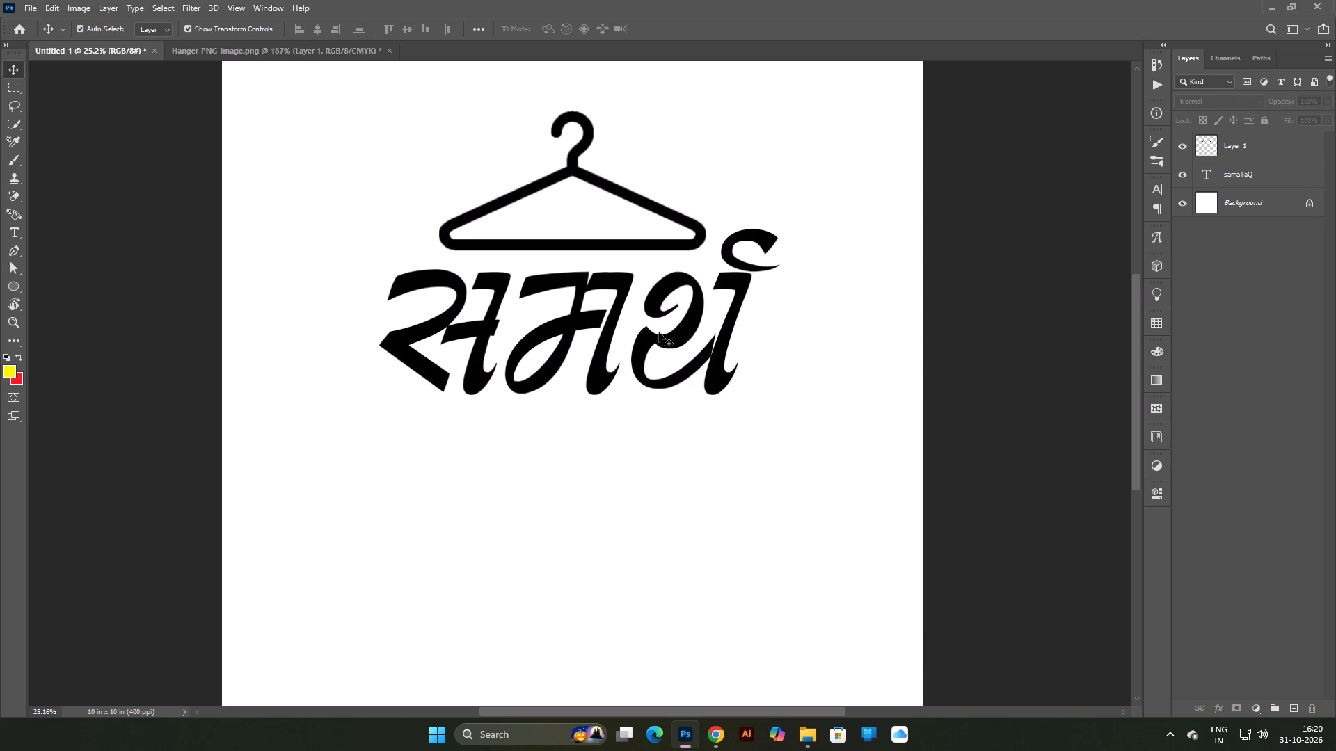
{"action": "left_click_drag", "start_coordinate": [659, 332], "coordinate": [676, 344]}
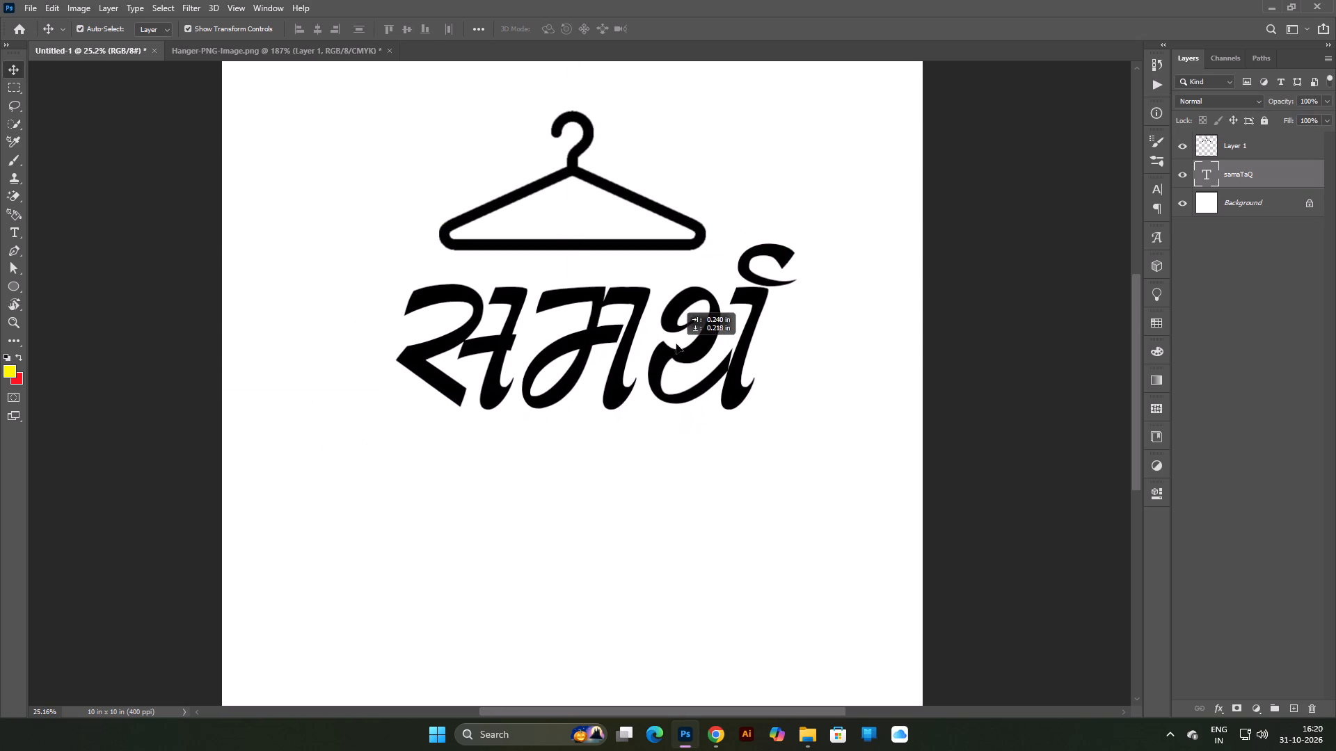
{"action": "left_click_drag", "start_coordinate": [676, 344], "coordinate": [649, 341]}
{"action": "scroll", "coordinate": [651, 351], "scroll_direction": "down", "scroll_amount": 2}
{"action": "left_click", "coordinate": [786, 369]}
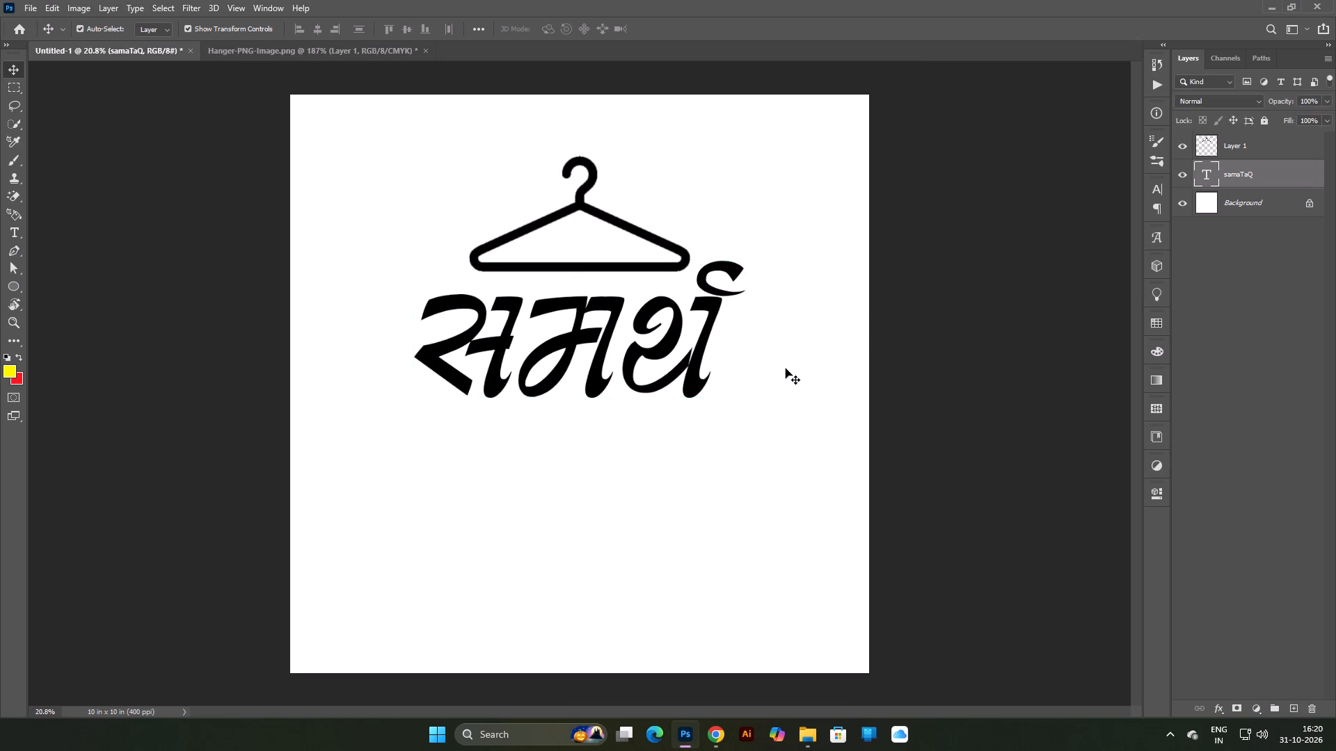
{"action": "scroll", "coordinate": [546, 362], "scroll_direction": "up", "scroll_amount": 9}
{"action": "left_click_drag", "start_coordinate": [526, 357], "coordinate": [522, 356]}
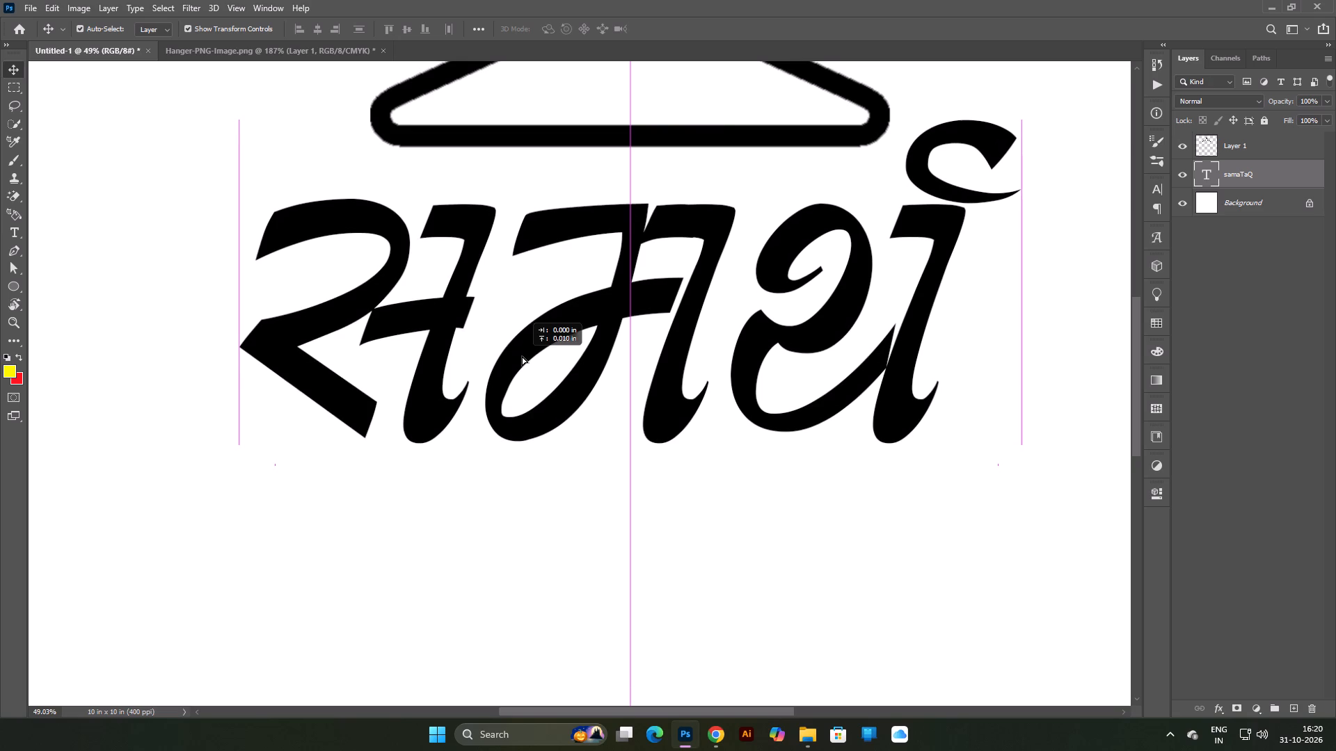
{"action": "left_click_drag", "start_coordinate": [522, 356], "coordinate": [522, 346]}
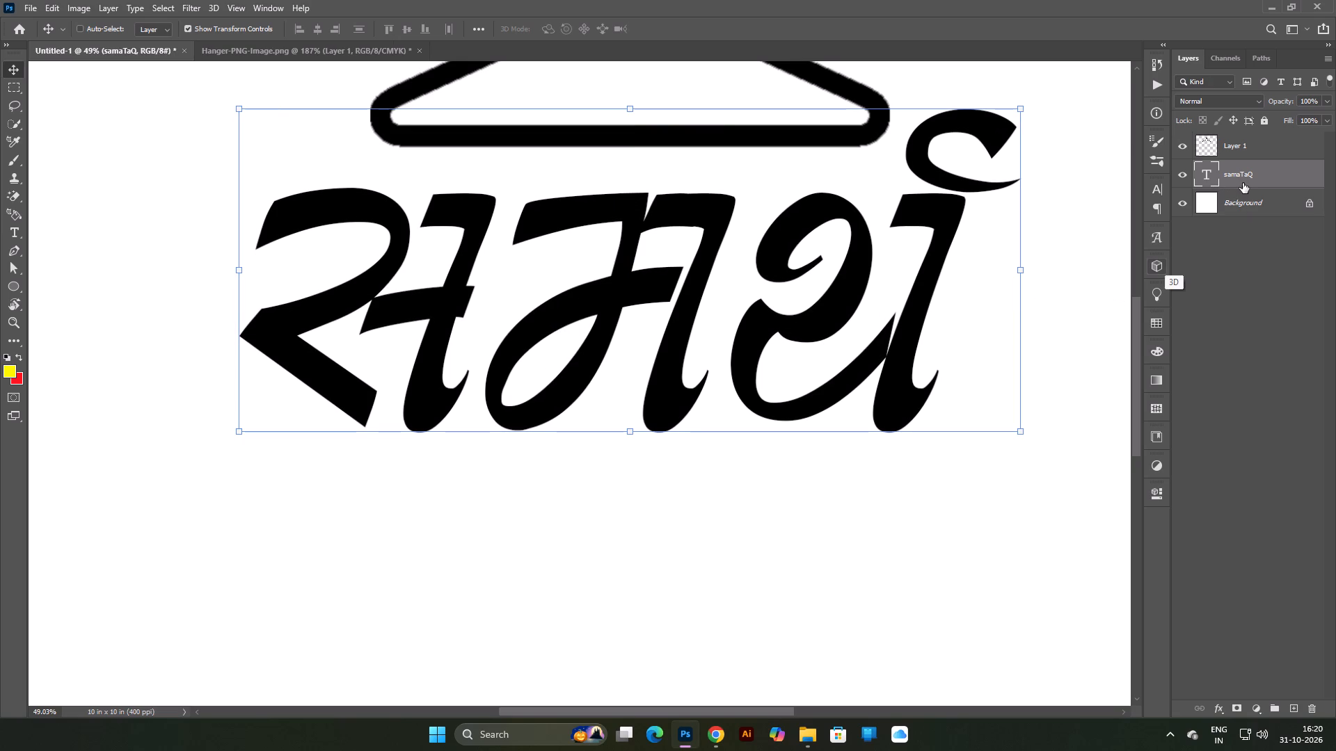
Duplicate the समर्थ lettering layer in place.
{"action": "key", "text": "ctrl+j"}
Add a thick black (000000) outside Stroke effect to the lower of the two समर्थ lettering layers, so its letters merge together.
{"action": "left_click", "coordinate": [1211, 208]}
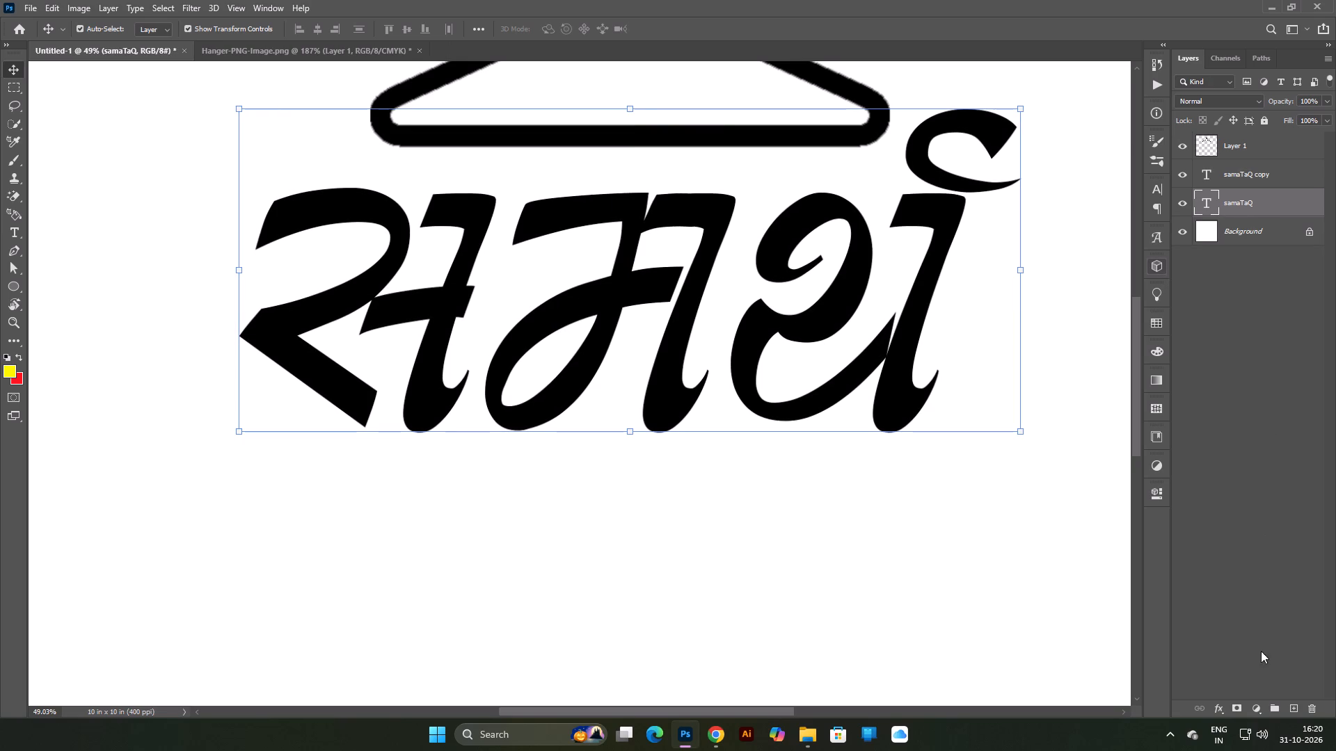
{"action": "left_click", "coordinate": [1219, 705]}
{"action": "left_click", "coordinate": [1224, 606]}
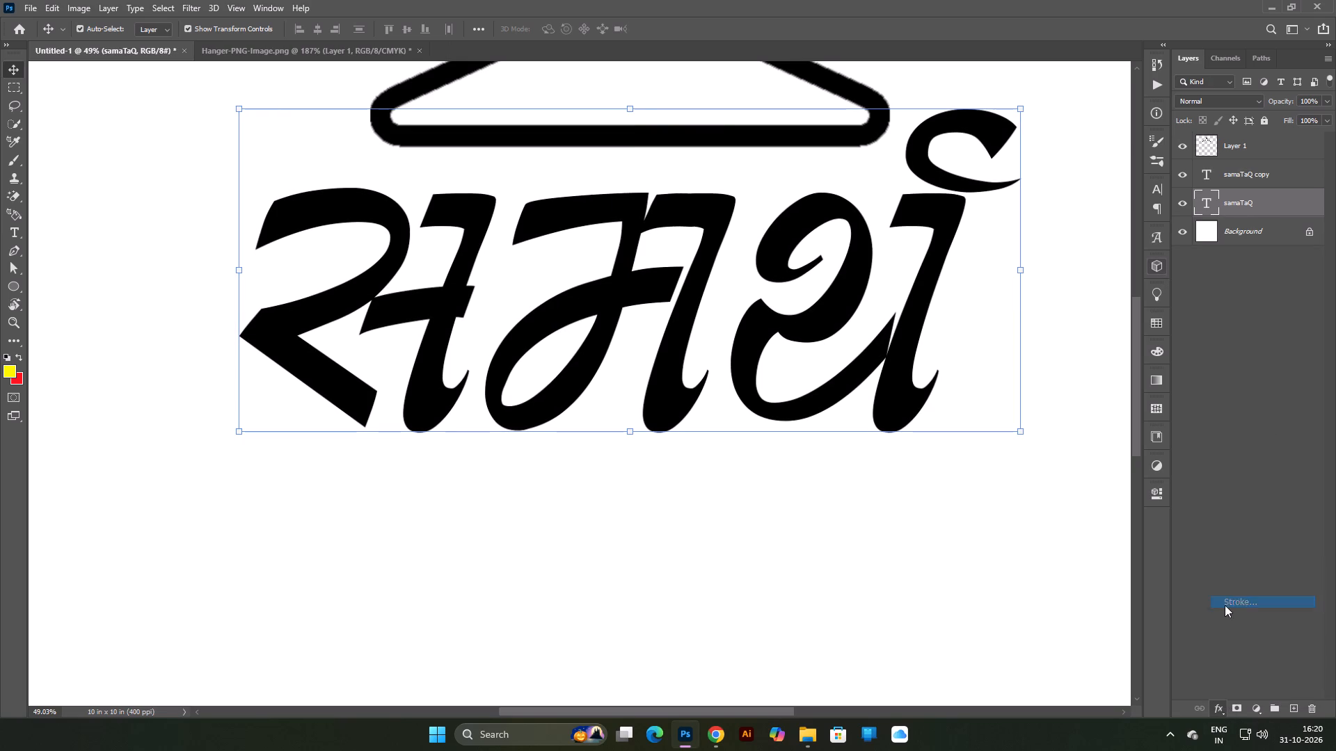
{"action": "left_click_drag", "start_coordinate": [982, 430], "coordinate": [1015, 439]}
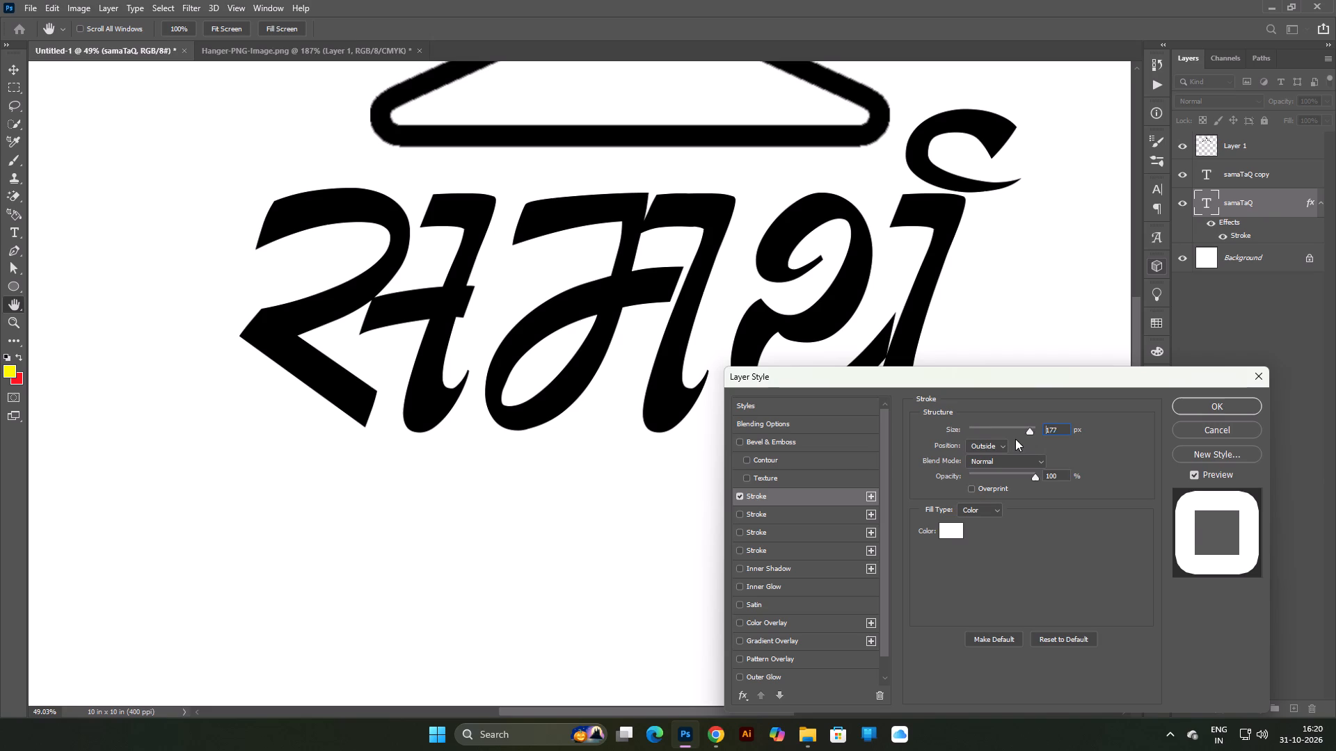
{"action": "left_click_drag", "start_coordinate": [1015, 439], "coordinate": [1015, 439]}
{"action": "left_click", "coordinate": [951, 535]}
{"action": "left_click_drag", "start_coordinate": [948, 534], "coordinate": [798, 703]}
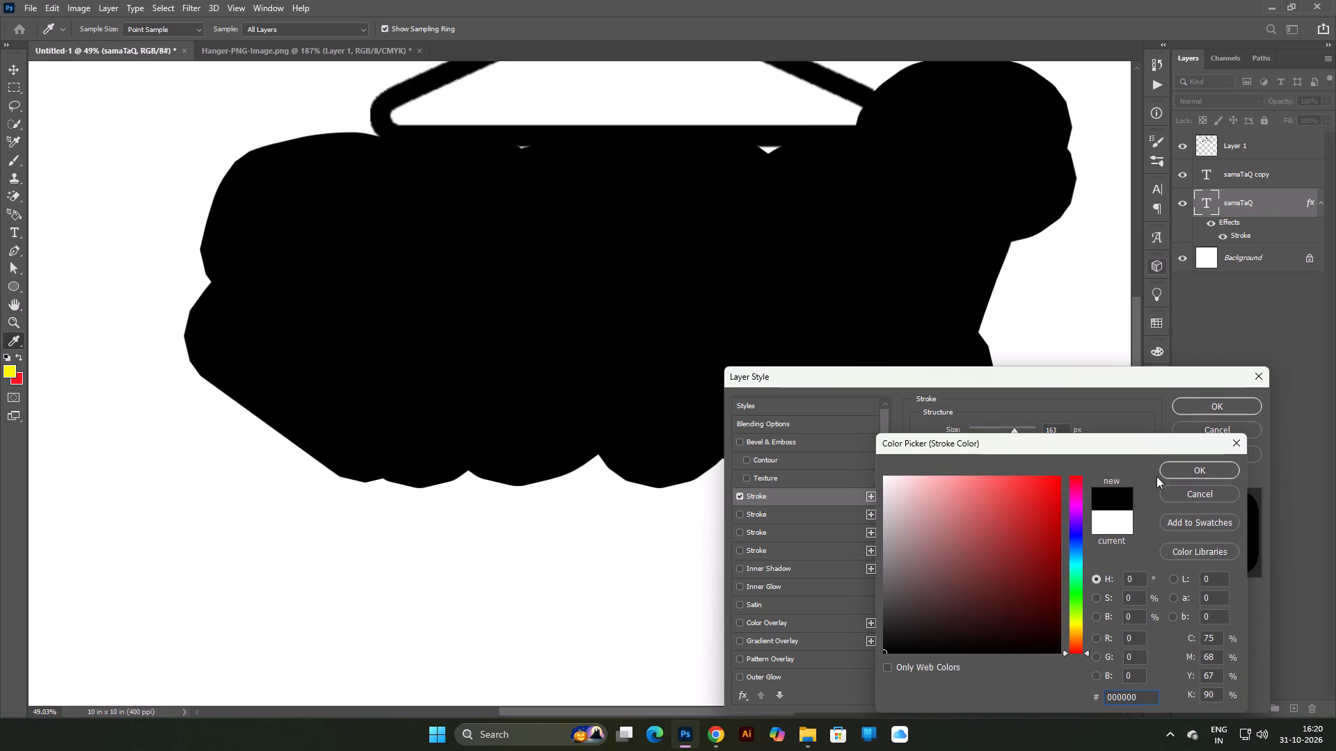
{"action": "left_click", "coordinate": [1161, 465]}
{"action": "left_click_drag", "start_coordinate": [1003, 429], "coordinate": [977, 434]}
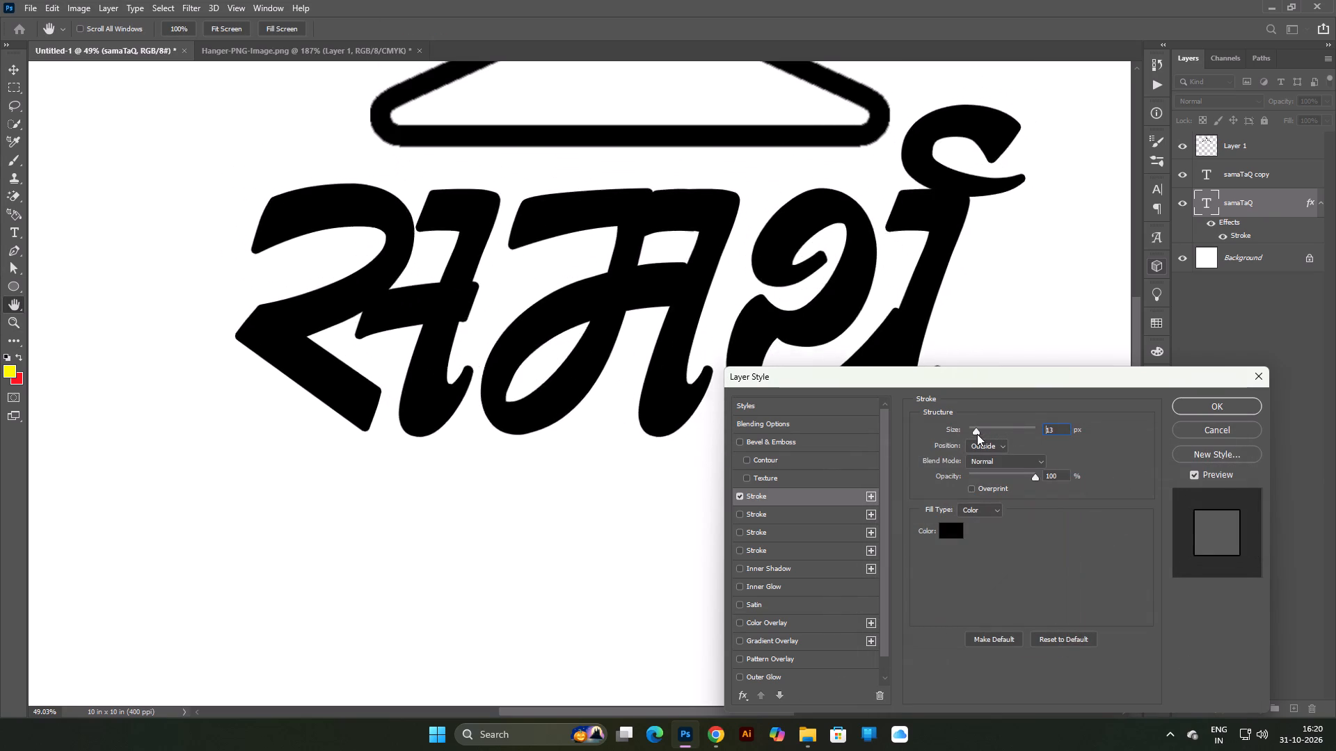
{"action": "left_click_drag", "start_coordinate": [977, 434], "coordinate": [989, 435]}
{"action": "left_click", "coordinate": [1248, 410]}
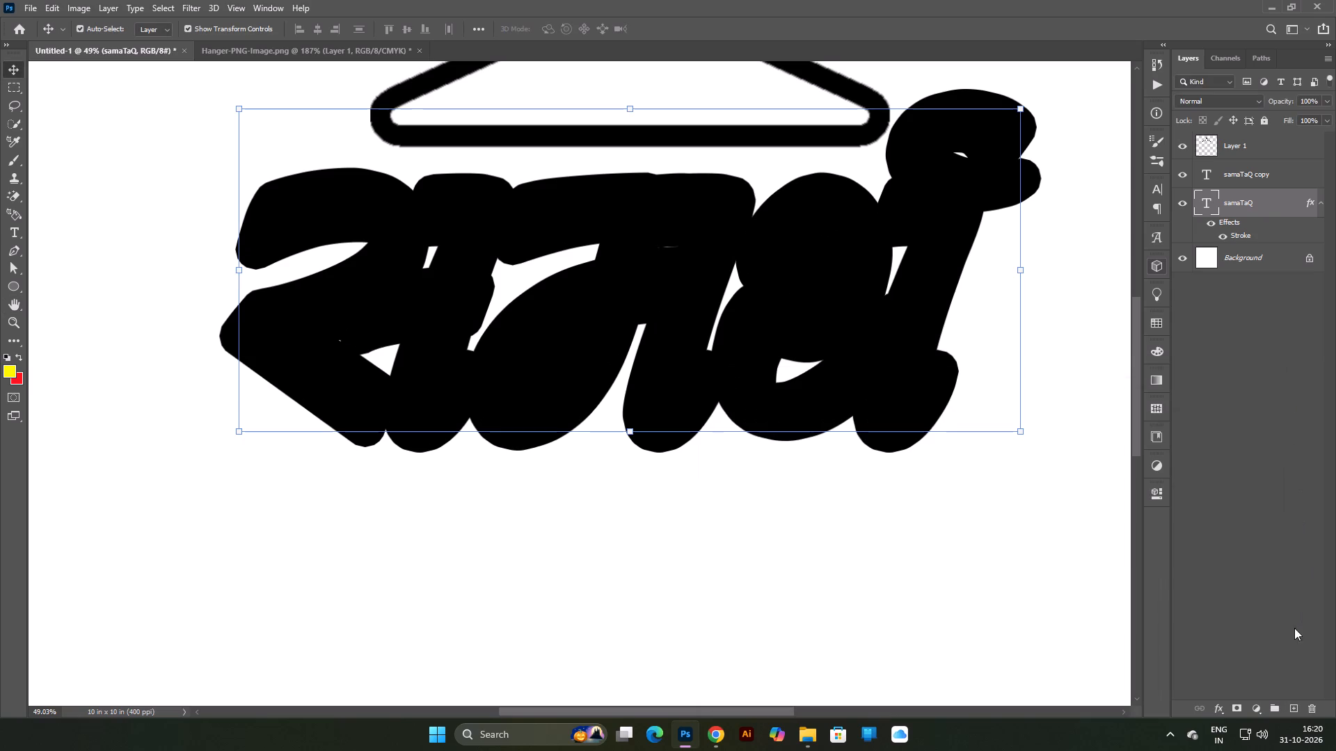
Add a new empty layer directly above the stroked समर्थ lettering layer.
{"action": "left_click", "coordinate": [1291, 705]}
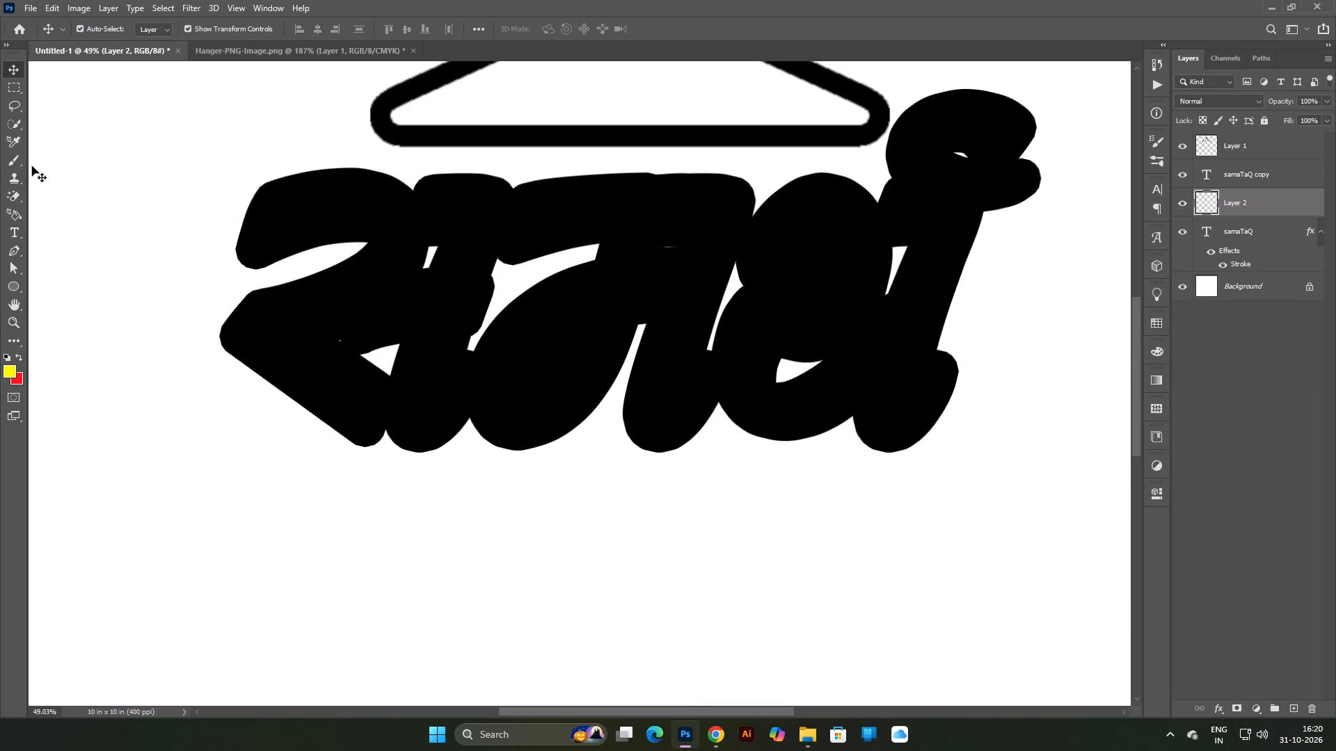
Paint over the white gaps inside the merged समर्थ outline in black on the new layer, using a 200 px hard round brush.
{"action": "left_click", "coordinate": [23, 161]}
{"action": "left_click", "coordinate": [92, 26]}
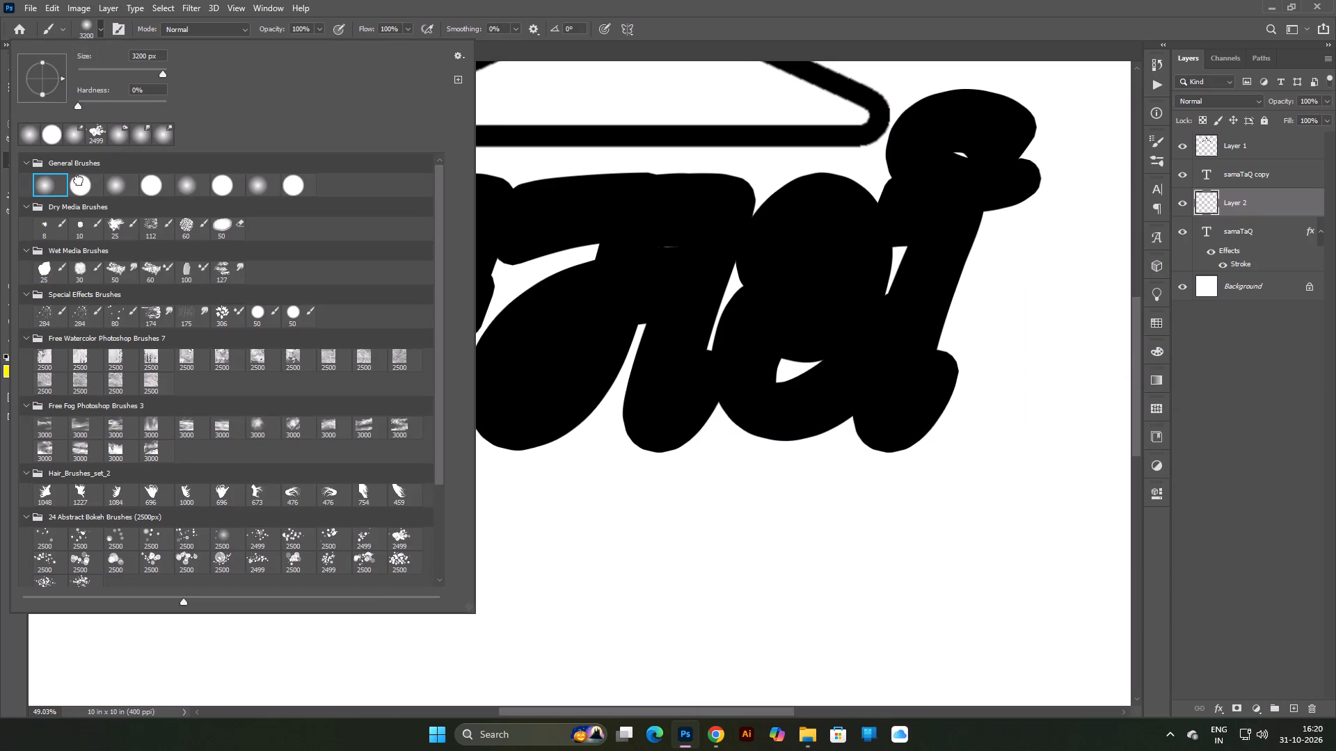
{"action": "left_click", "coordinate": [79, 180]}
{"action": "left_click", "coordinate": [86, 31]}
{"action": "key", "text": "p"}
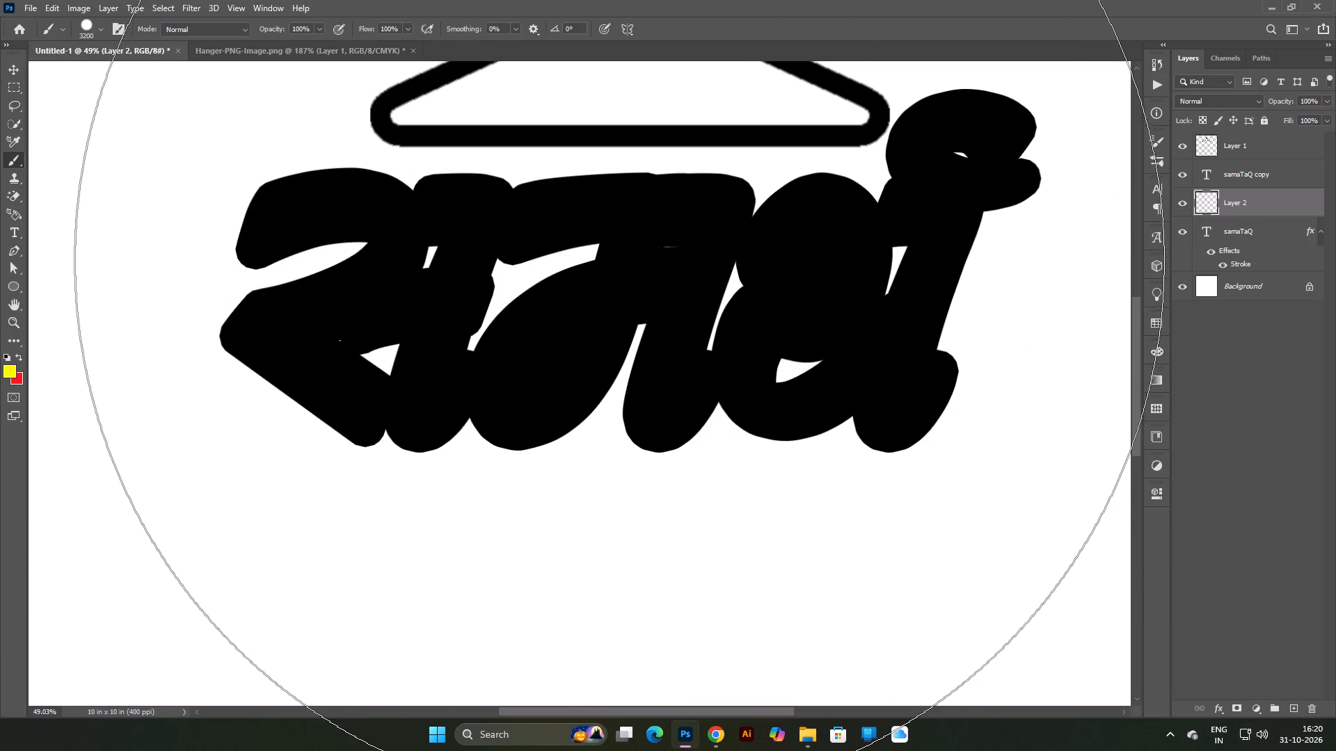
{"action": "key", "text": "bracketleft"}
{"action": "key", "text": "bracketleft"}
{"action": "key", "text": "bracketleft"}
{"action": "key", "text": "bracketleft"}
{"action": "key", "text": "bracketleft"}
{"action": "key", "text": "bracketleft"}
{"action": "key", "text": "bracketleft"}
{"action": "key", "text": "bracketleft"}
{"action": "key", "text": "bracketleft"}
{"action": "key", "text": "bracketleft"}
{"action": "key", "text": "bracketleft"}
{"action": "key", "text": "bracketleft"}
{"action": "key", "text": "bracketleft"}
{"action": "key", "text": "bracketleft"}
{"action": "key", "text": "bracketleft"}
{"action": "key", "text": "bracketleft"}
{"action": "key", "text": "bracketleft"}
{"action": "key", "text": "bracketleft"}
{"action": "key", "text": "bracketleft"}
{"action": "key", "text": "bracketleft"}
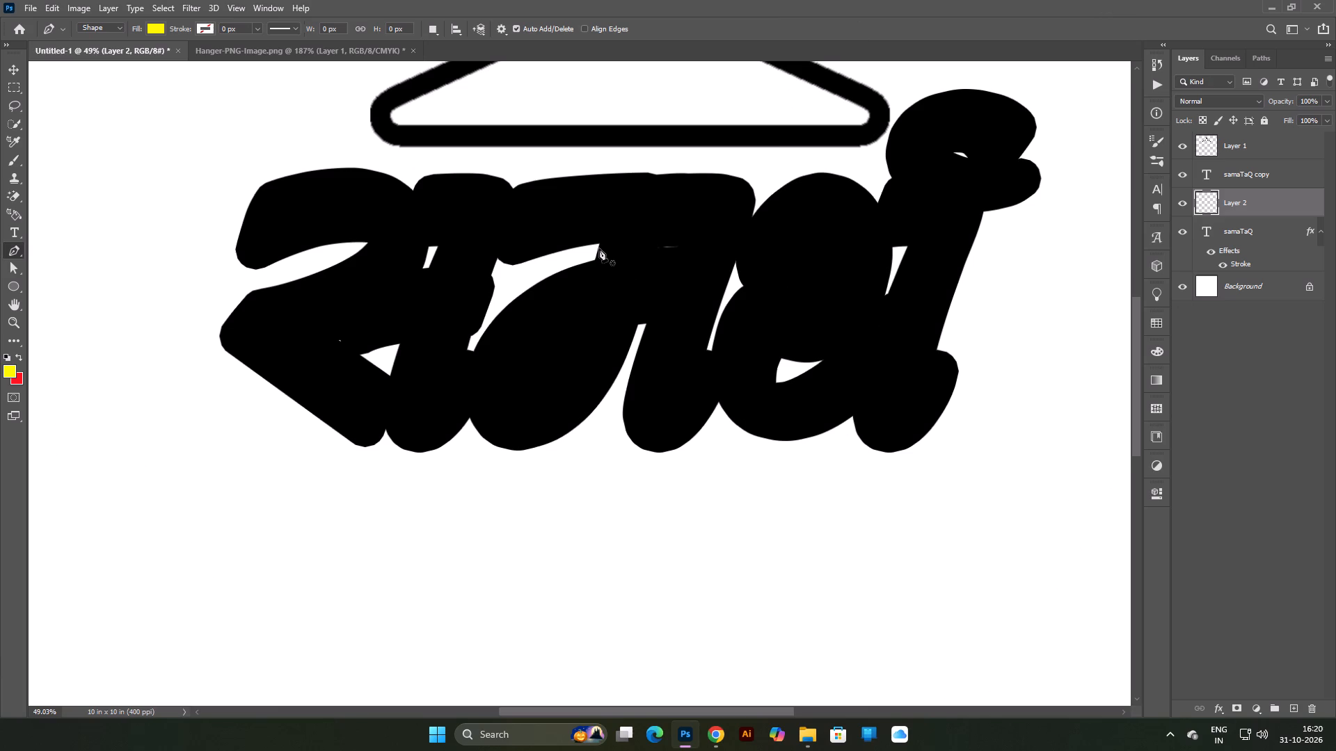
{"action": "key", "text": "b"}
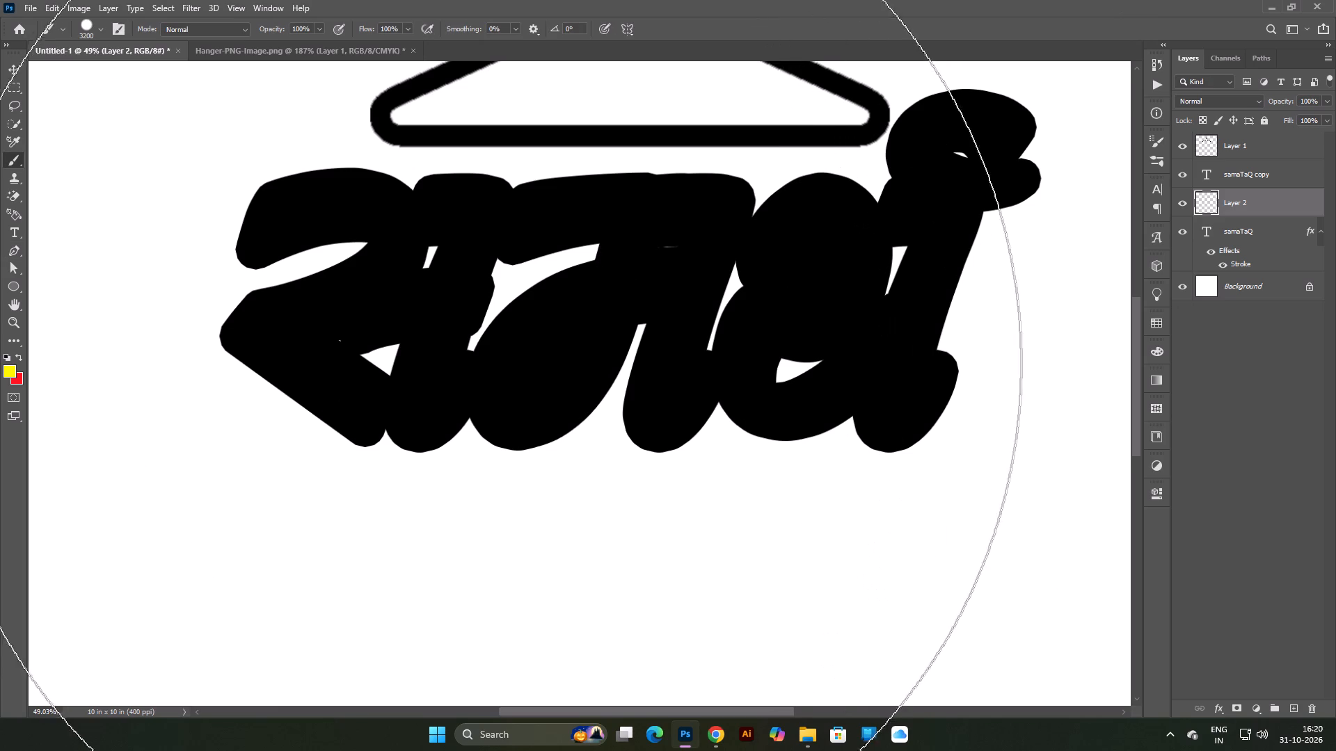
{"action": "key", "text": "bracketleft"}
{"action": "key", "text": "bracketleft"}
{"action": "key", "text": "bracketleft"}
{"action": "key", "text": "bracketleft"}
{"action": "key", "text": "bracketleft"}
{"action": "key", "text": "bracketleft"}
{"action": "key", "text": "bracketleft"}
{"action": "key", "text": "bracketleft"}
{"action": "key", "text": "bracketleft"}
{"action": "key", "text": "bracketleft"}
{"action": "key", "text": "bracketleft"}
{"action": "key", "text": "bracketleft"}
{"action": "key", "text": "bracketleft"}
{"action": "key", "text": "bracketleft"}
{"action": "key", "text": "bracketleft"}
{"action": "key", "text": "bracketleft"}
{"action": "key", "text": "bracketleft"}
{"action": "key", "text": "bracketleft"}
{"action": "key", "text": "bracketleft"}
{"action": "key", "text": "bracketleft"}
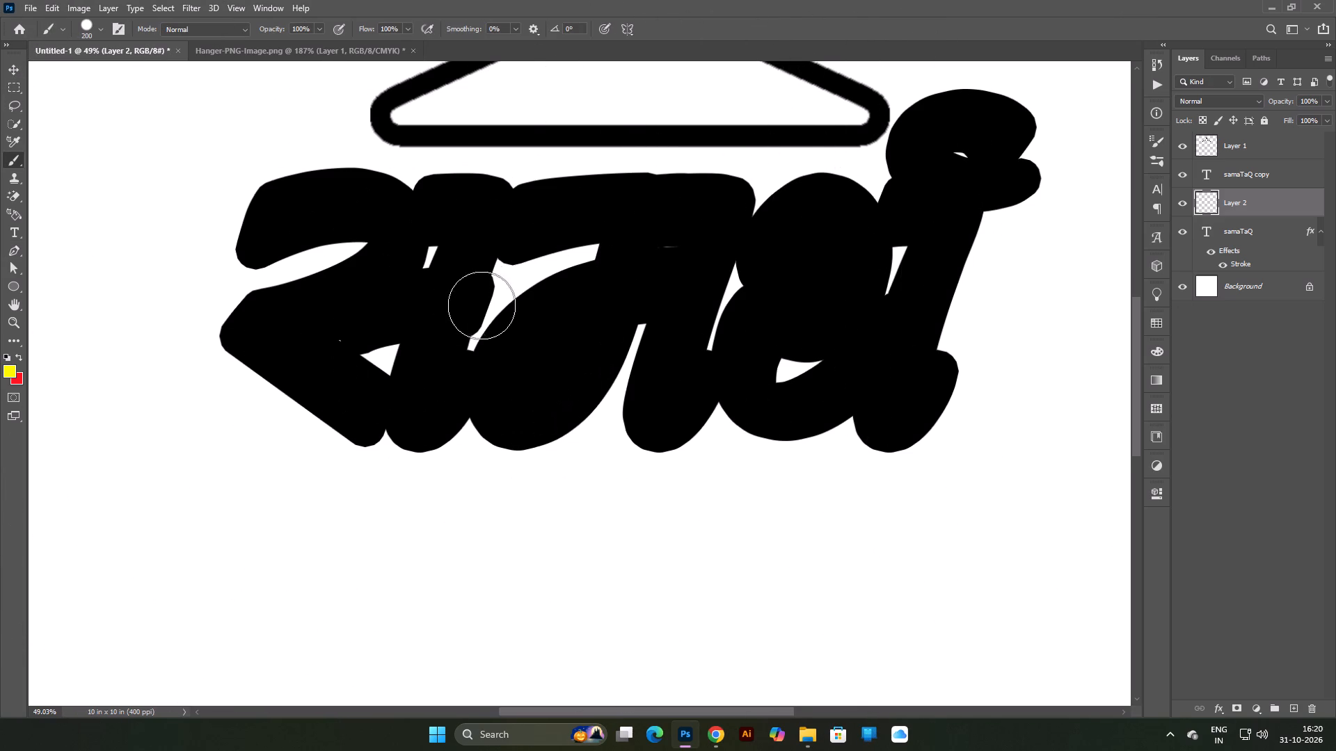
{"action": "left_click", "coordinate": [554, 325], "text": "alt"}
{"action": "left_click_drag", "start_coordinate": [588, 259], "coordinate": [508, 284]}
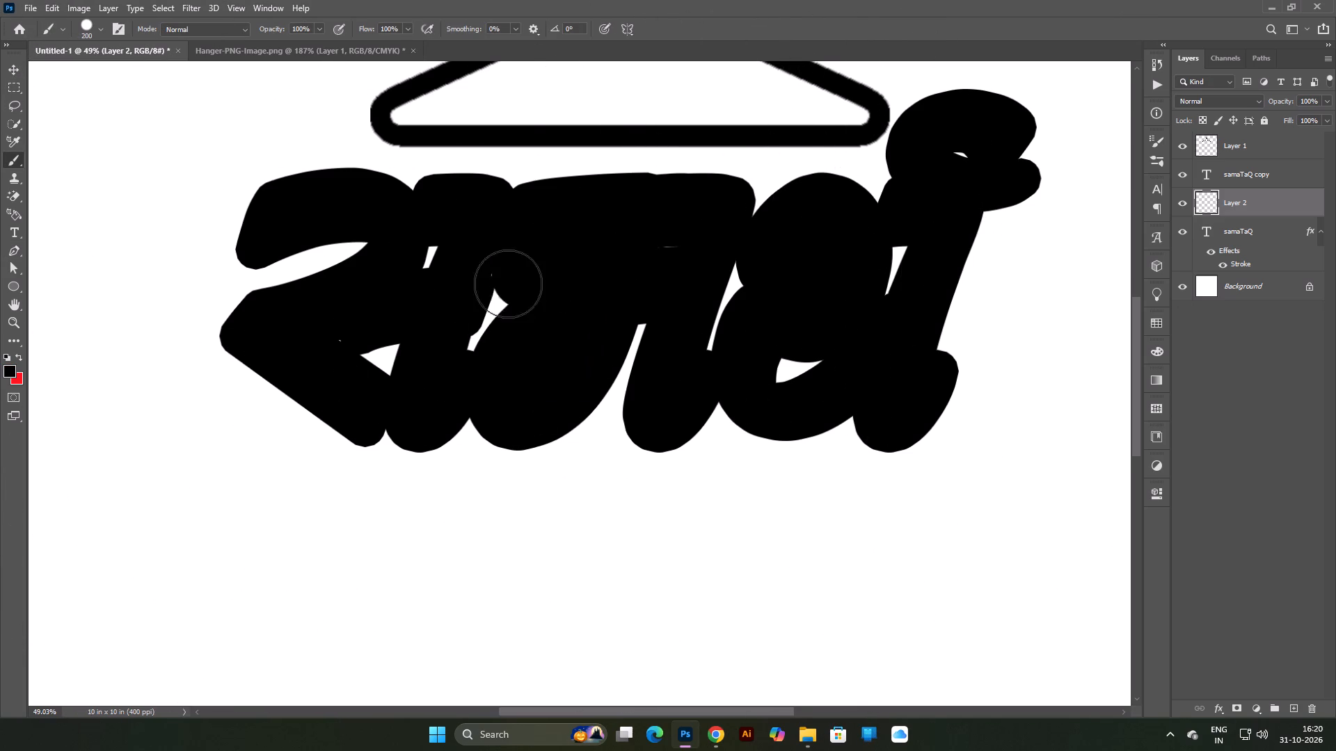
{"action": "left_click_drag", "start_coordinate": [508, 284], "coordinate": [476, 330]}
{"action": "left_click", "coordinate": [665, 248]}
{"action": "left_click_drag", "start_coordinate": [737, 261], "coordinate": [717, 321]}
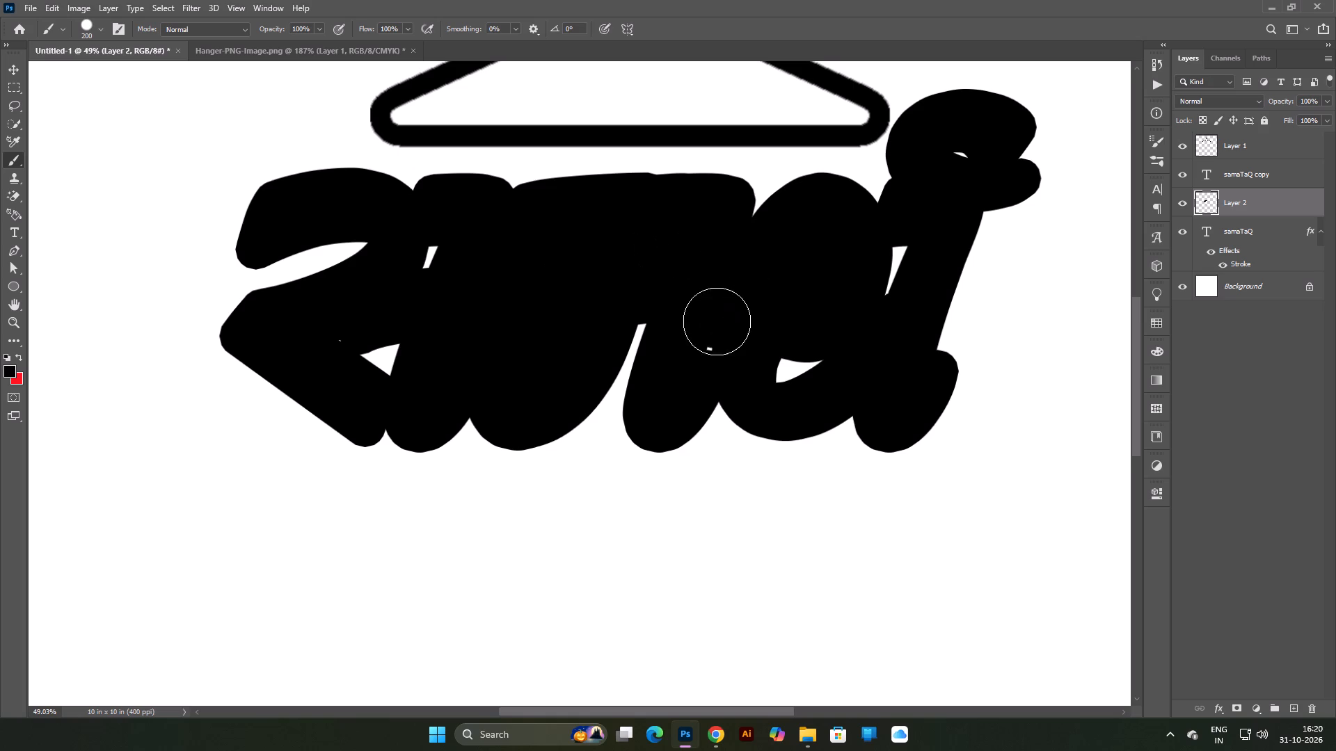
{"action": "left_click_drag", "start_coordinate": [717, 321], "coordinate": [717, 332]}
{"action": "left_click_drag", "start_coordinate": [793, 360], "coordinate": [809, 358]}
{"action": "left_click", "coordinate": [893, 269]}
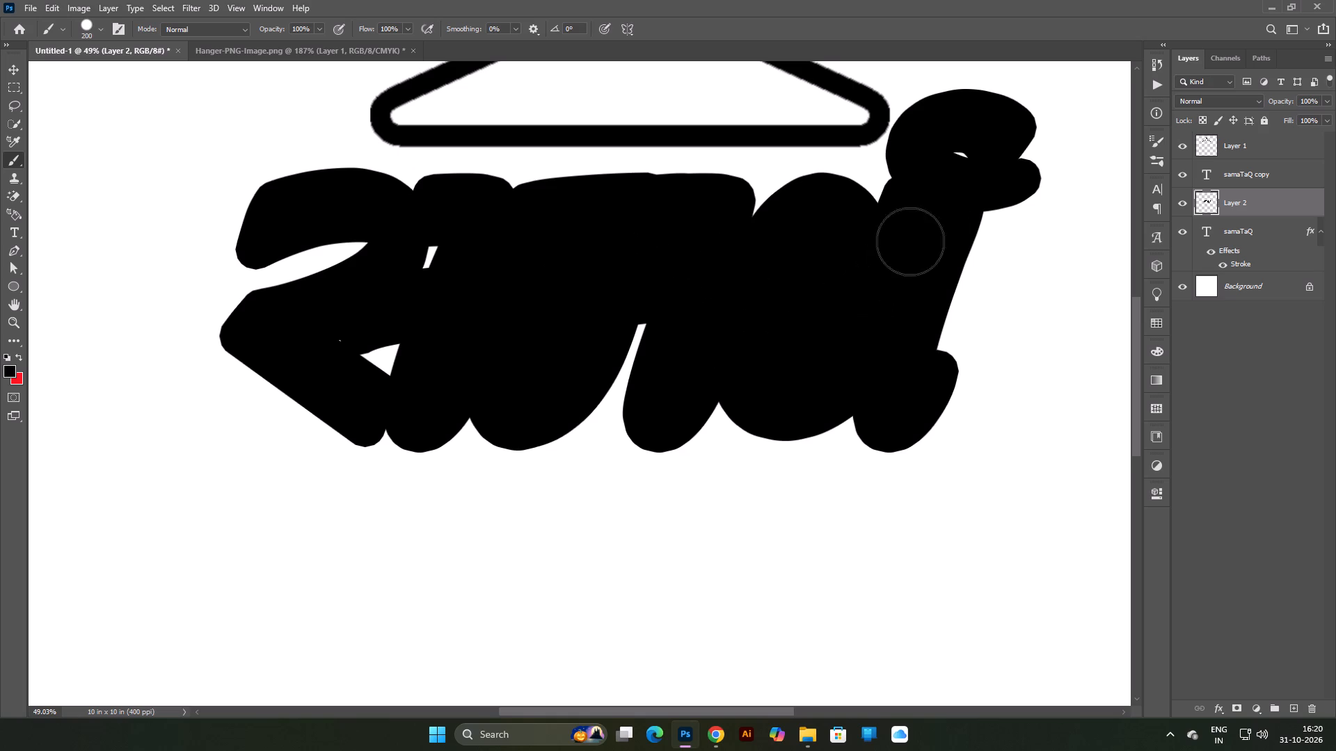
{"action": "left_click", "coordinate": [957, 152]}
{"action": "left_click", "coordinate": [434, 262]}
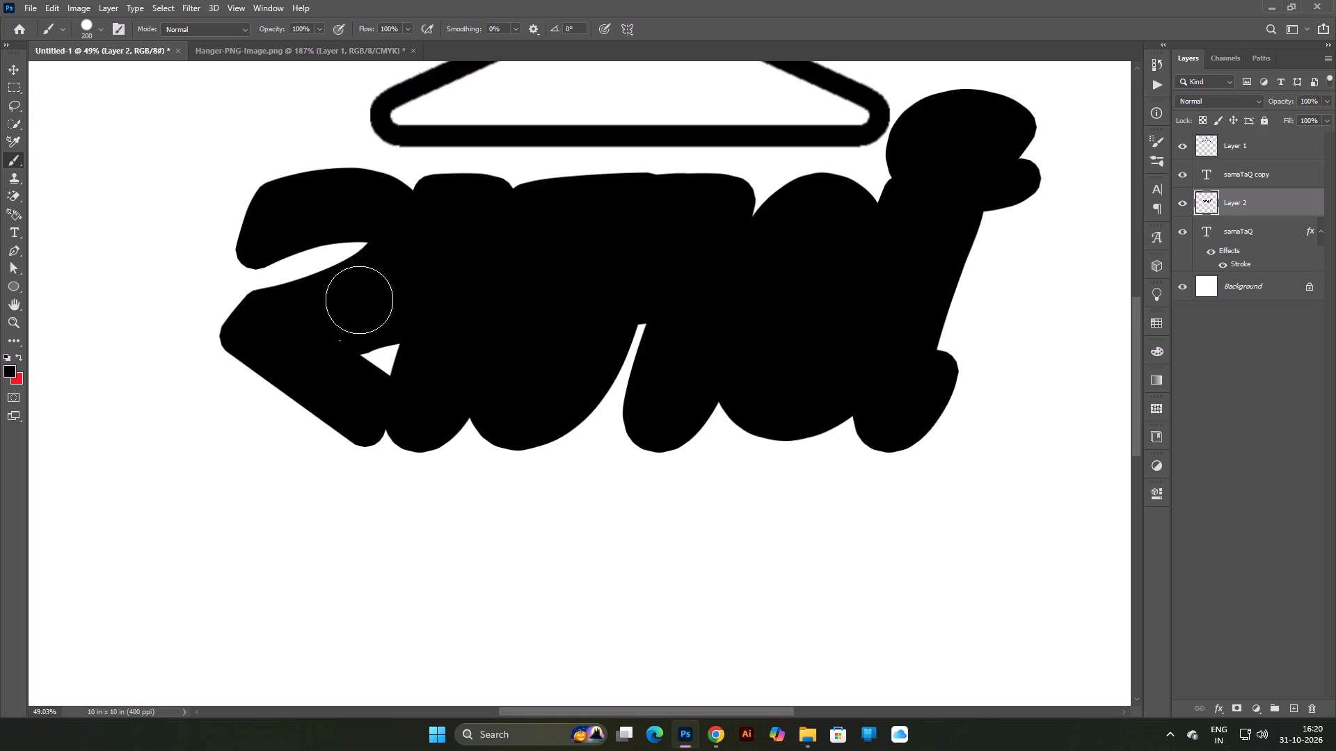
{"action": "left_click", "coordinate": [331, 333]}
{"action": "left_click", "coordinate": [376, 352]}
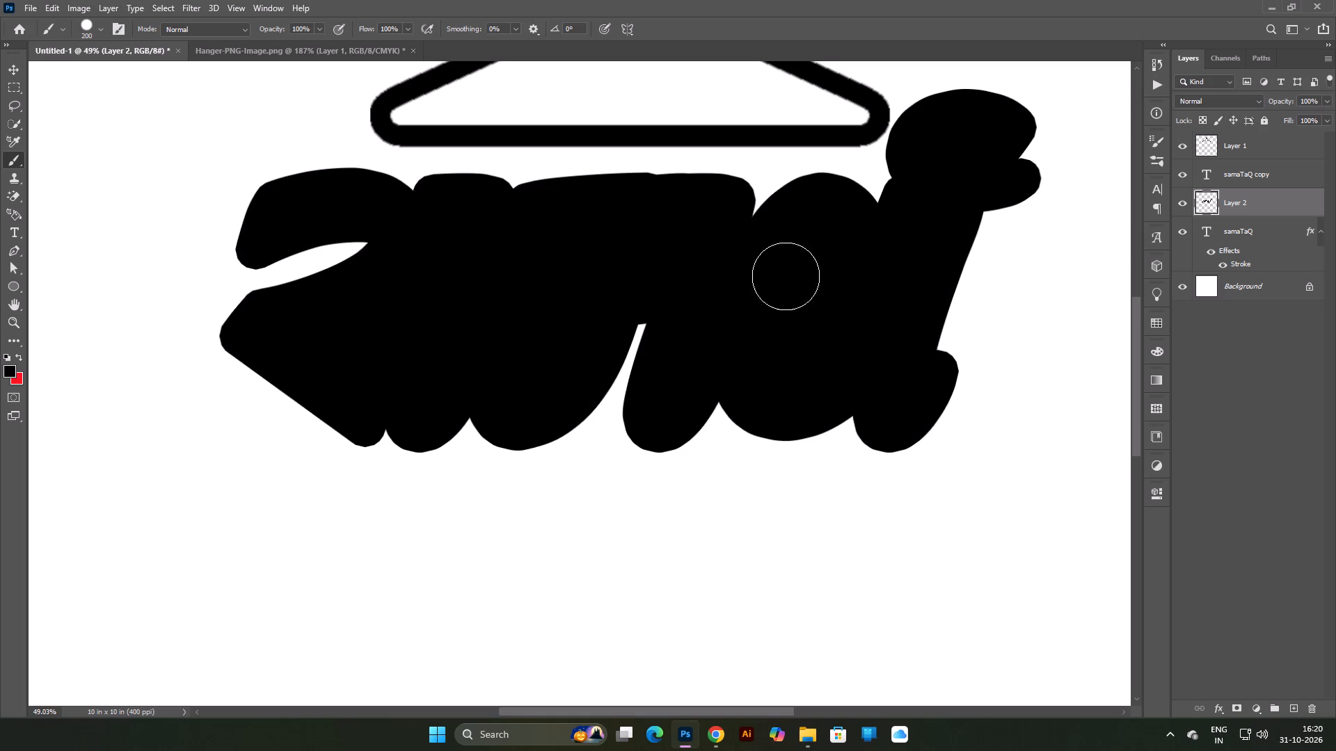
Change the text colour of the upper समर्थ lettering copy to white (ffffff).
{"action": "double_click", "coordinate": [1209, 175]}
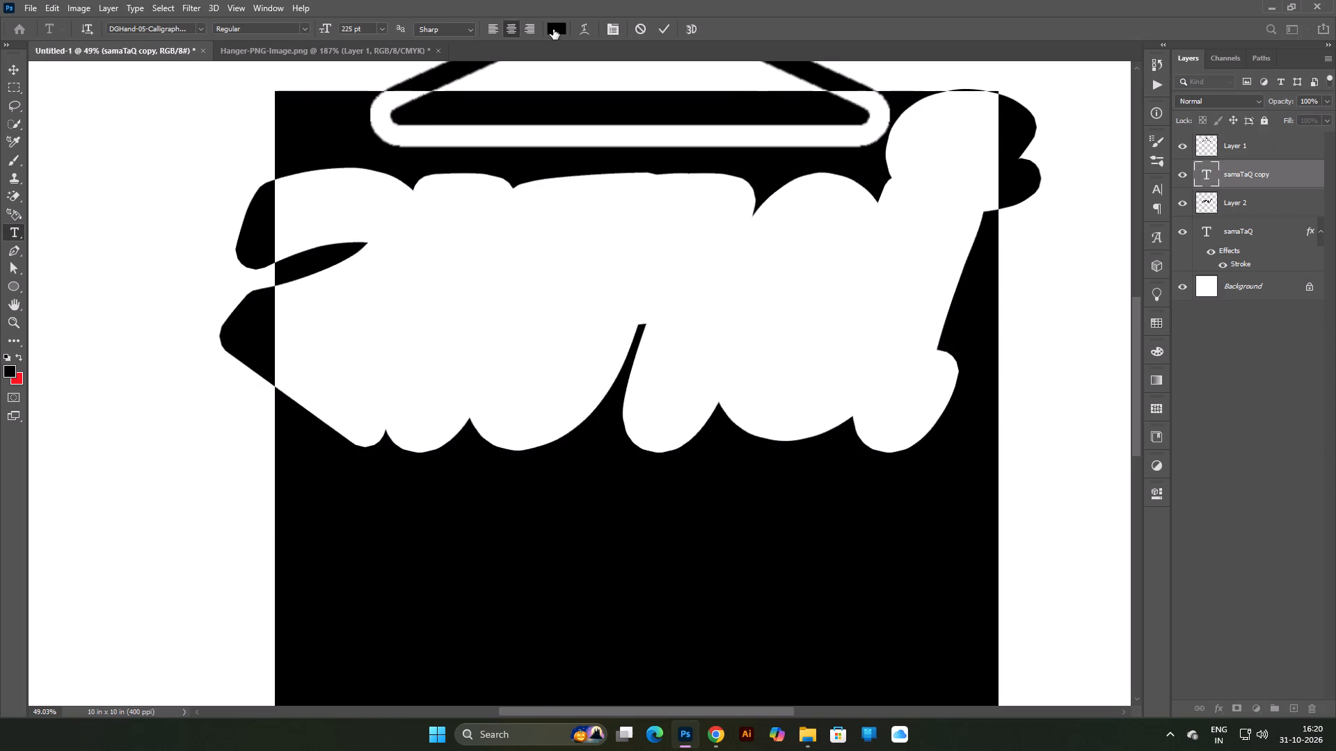
{"action": "left_click", "coordinate": [553, 29]}
{"action": "left_click_drag", "start_coordinate": [940, 533], "coordinate": [713, 351]}
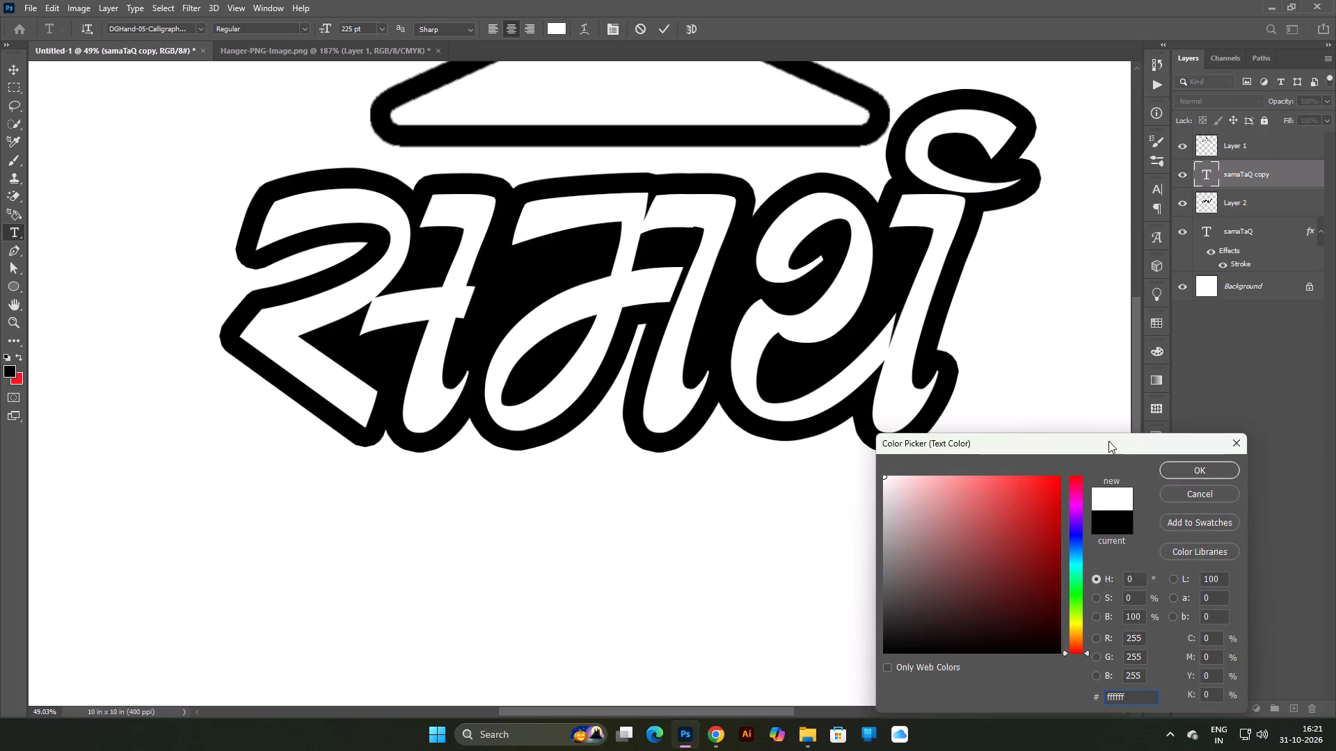
{"action": "left_click", "coordinate": [1173, 469]}
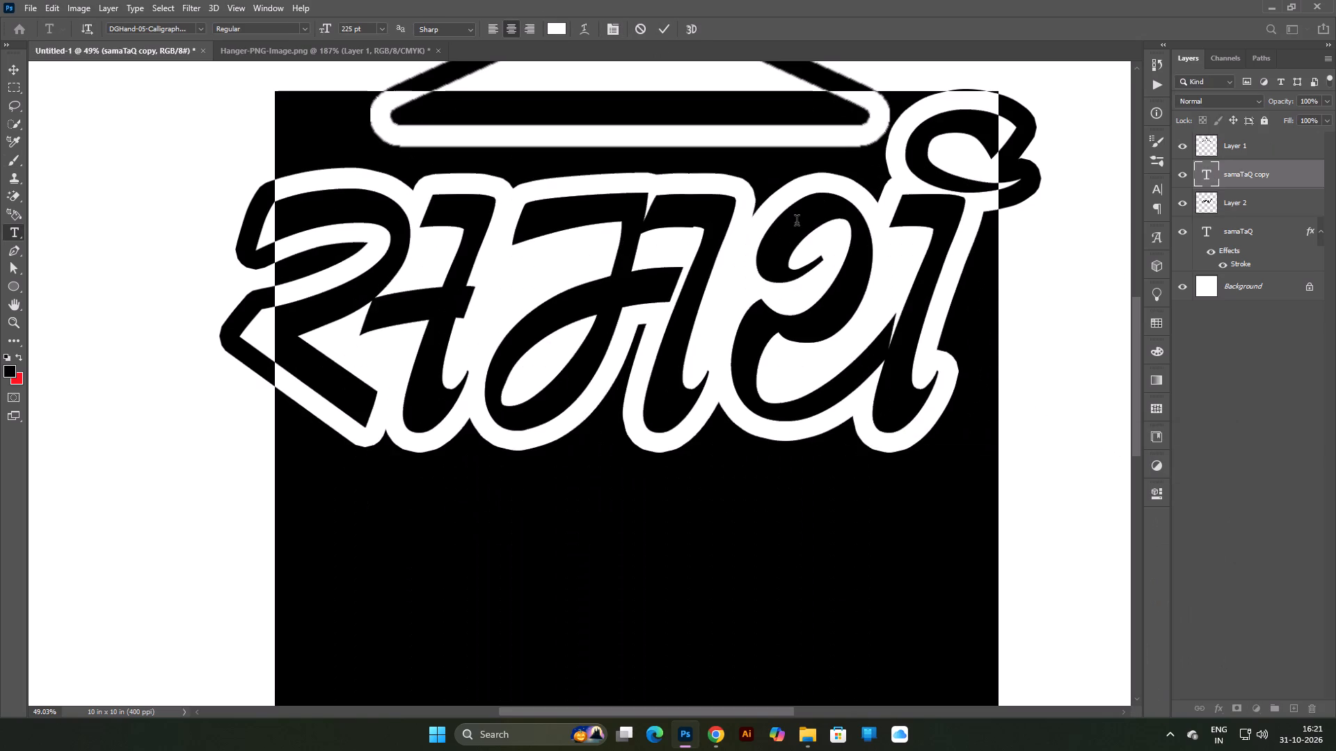
{"action": "key", "text": "Return"}
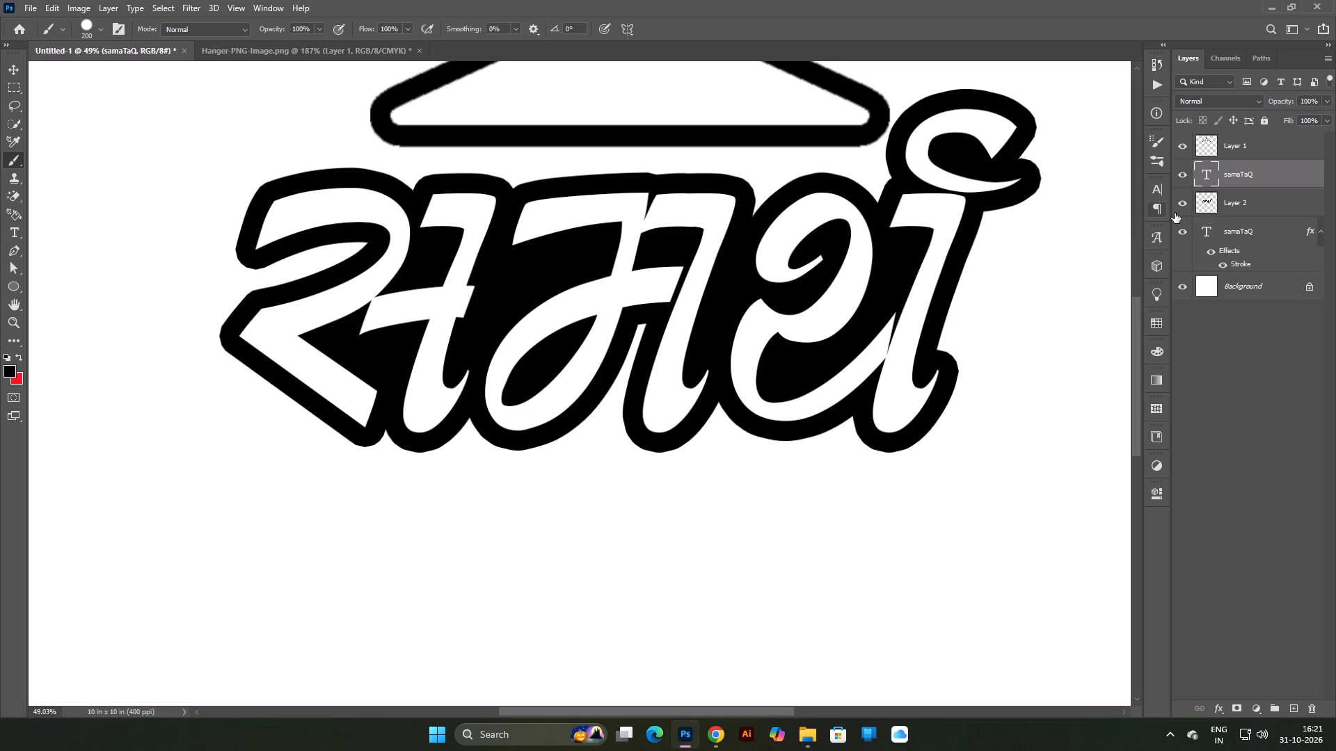
Merge the painted gap-fill layer with the stroked समर्थ lettering layer into one backing layer.
{"action": "left_click", "coordinate": [1259, 203]}
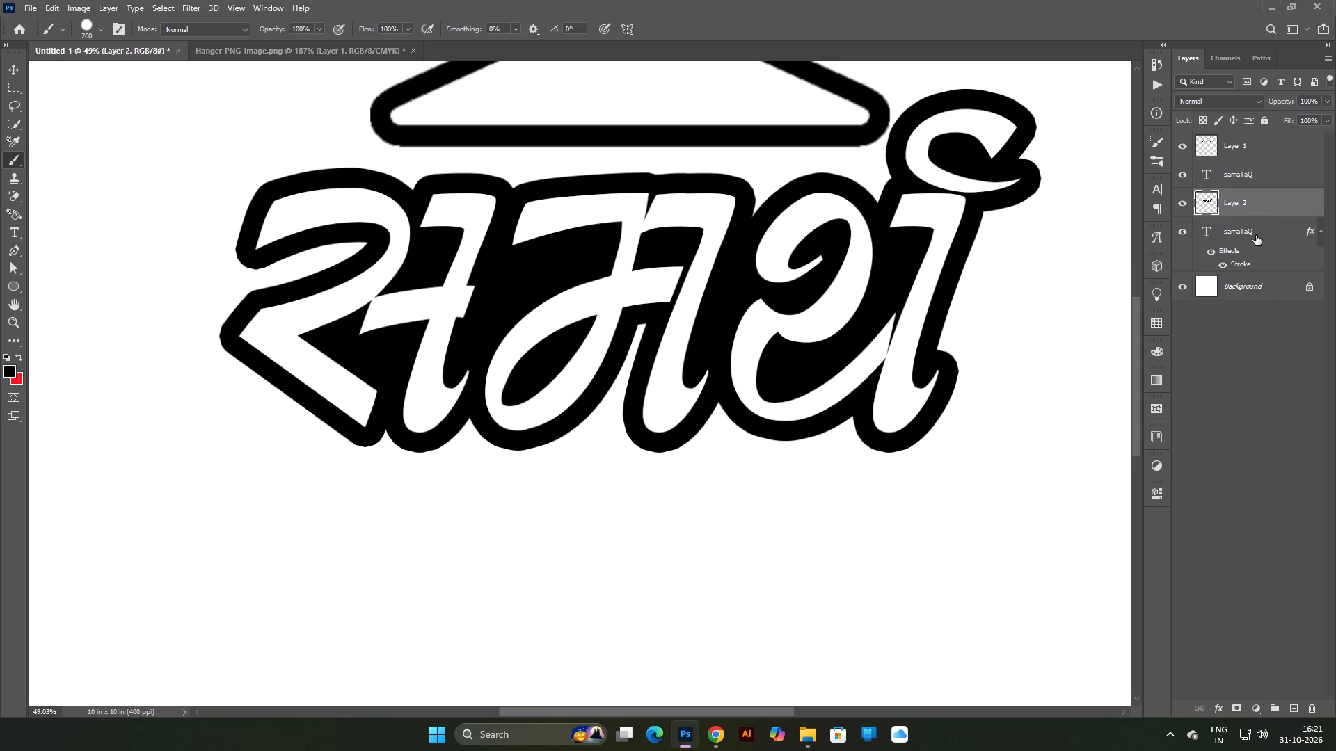
{"action": "left_click", "coordinate": [1256, 236], "text": "shift"}
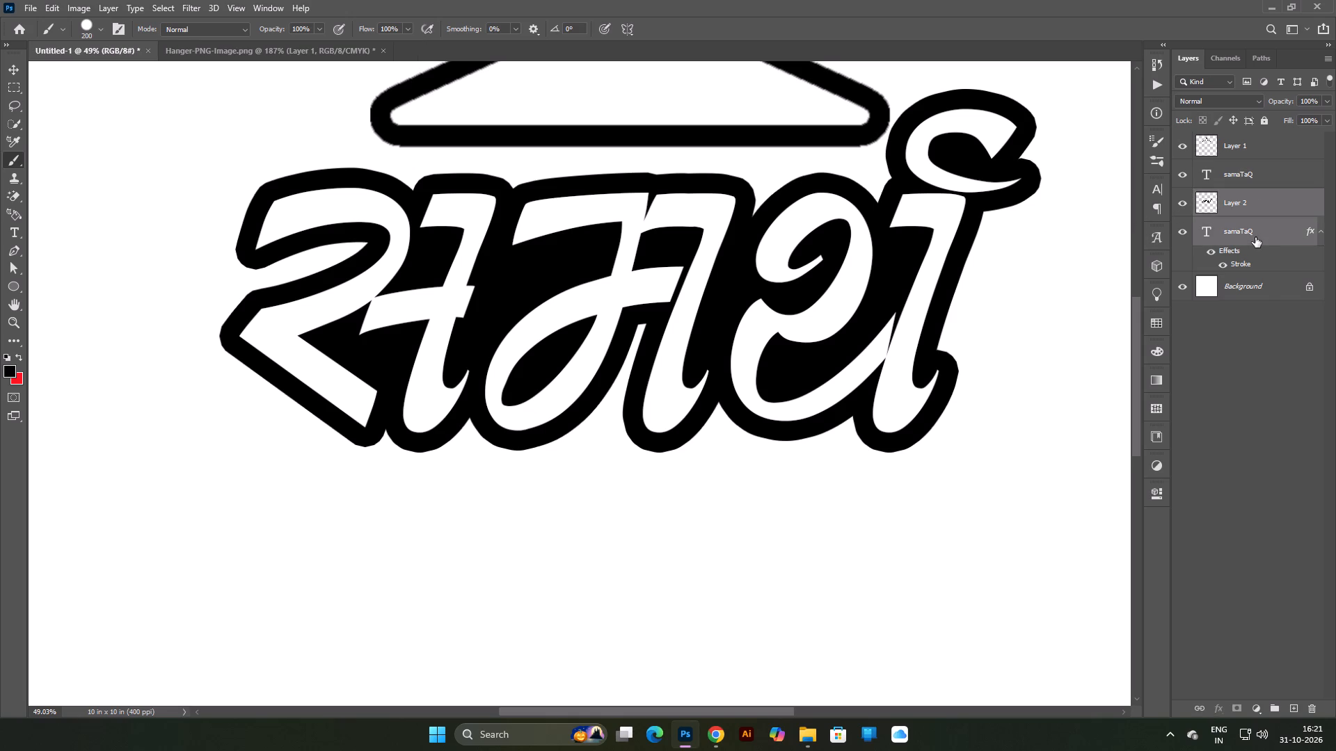
{"action": "key", "text": "ctrl+e"}
Move the hanger graphic up and slightly left, leaving a clear gap above the समर्थ lettering.
{"action": "scroll", "coordinate": [877, 201], "scroll_direction": "down", "scroll_amount": 8}
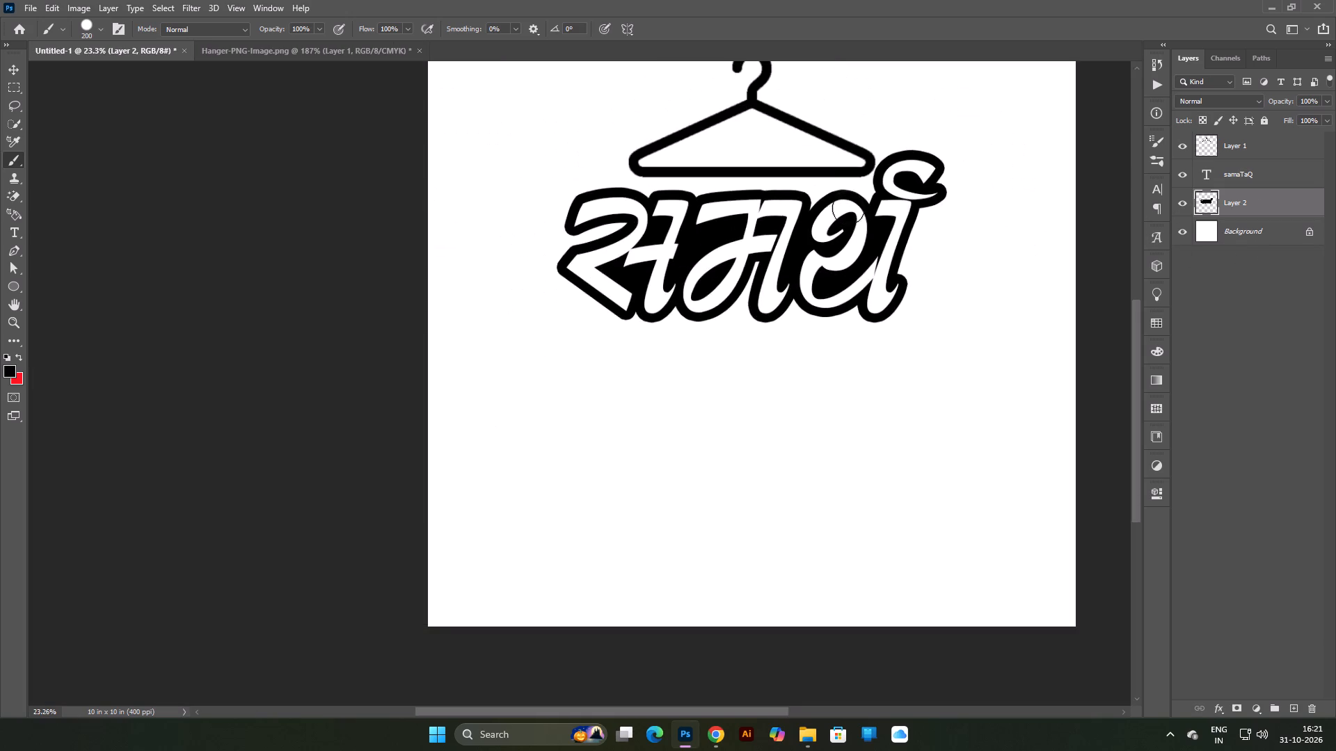
{"action": "scroll", "coordinate": [822, 154], "scroll_direction": "down", "scroll_amount": 6}
{"action": "scroll", "coordinate": [729, 155], "scroll_direction": "up", "scroll_amount": 3}
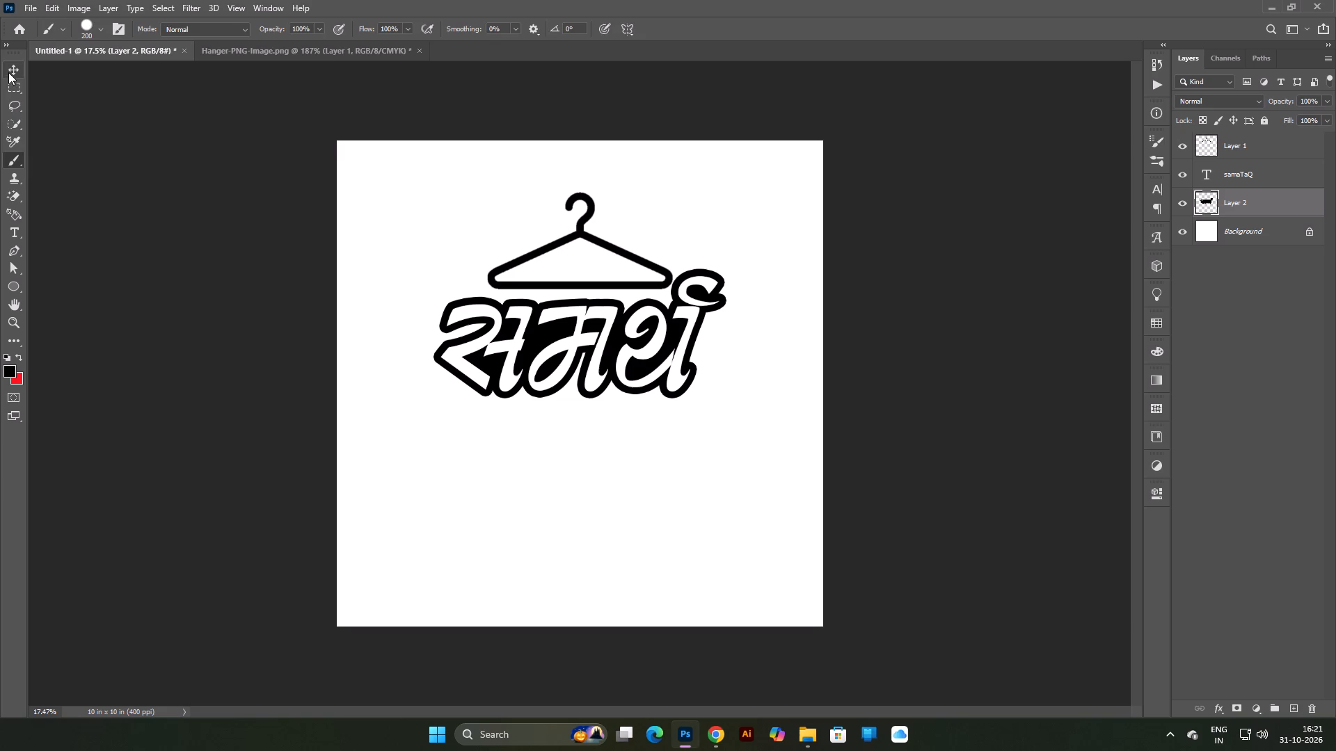
{"action": "left_click", "coordinate": [9, 72]}
{"action": "left_click", "coordinate": [39, 83]}
{"action": "scroll", "coordinate": [497, 403], "scroll_direction": "down", "scroll_amount": 5}
{"action": "scroll", "coordinate": [486, 389], "scroll_direction": "up", "scroll_amount": 4}
{"action": "scroll", "coordinate": [633, 340], "scroll_direction": "up", "scroll_amount": 5}
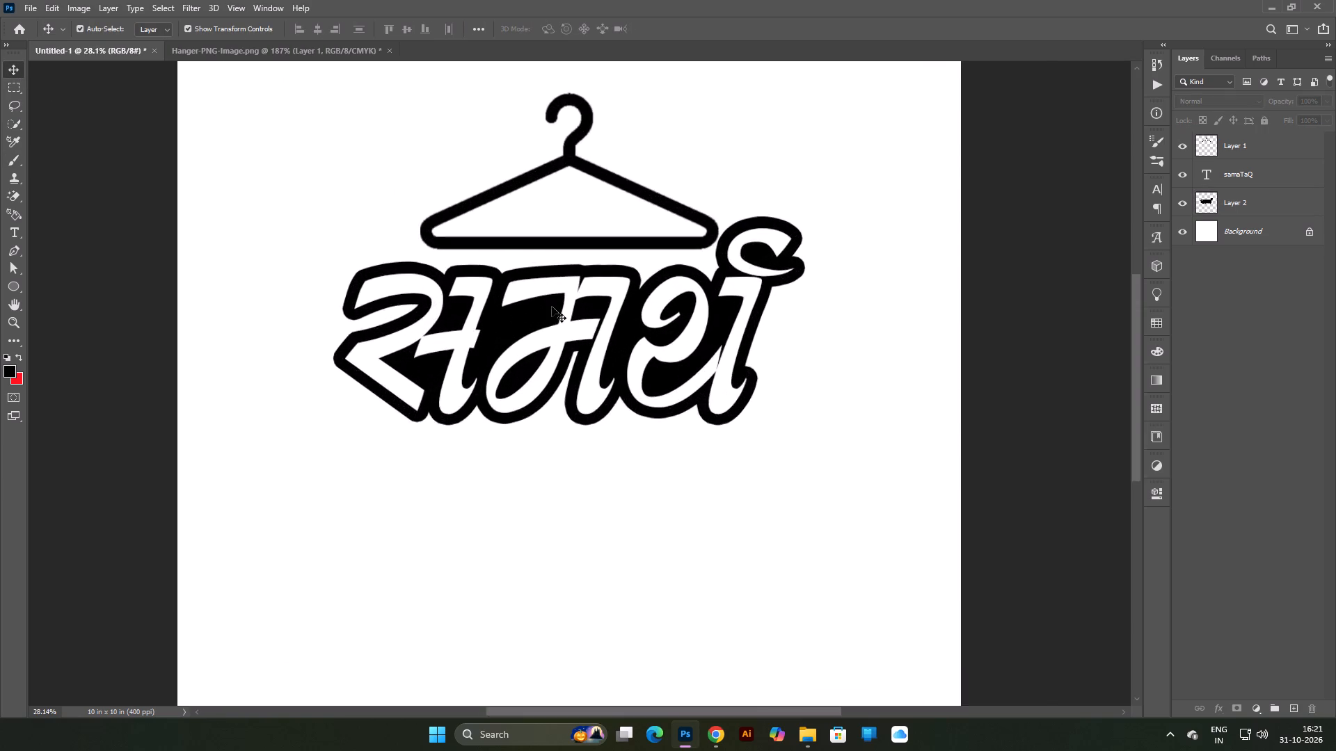
{"action": "scroll", "coordinate": [552, 307], "scroll_direction": "up", "scroll_amount": 4}
{"action": "key", "text": "space"}
{"action": "key", "text": "space"}
{"action": "key", "text": "space"}
{"action": "key", "text": "space"}
{"action": "key", "text": "space"}
{"action": "left_click_drag", "start_coordinate": [517, 252], "coordinate": [618, 321]}
{"action": "left_click_drag", "start_coordinate": [665, 296], "coordinate": [623, 304]}
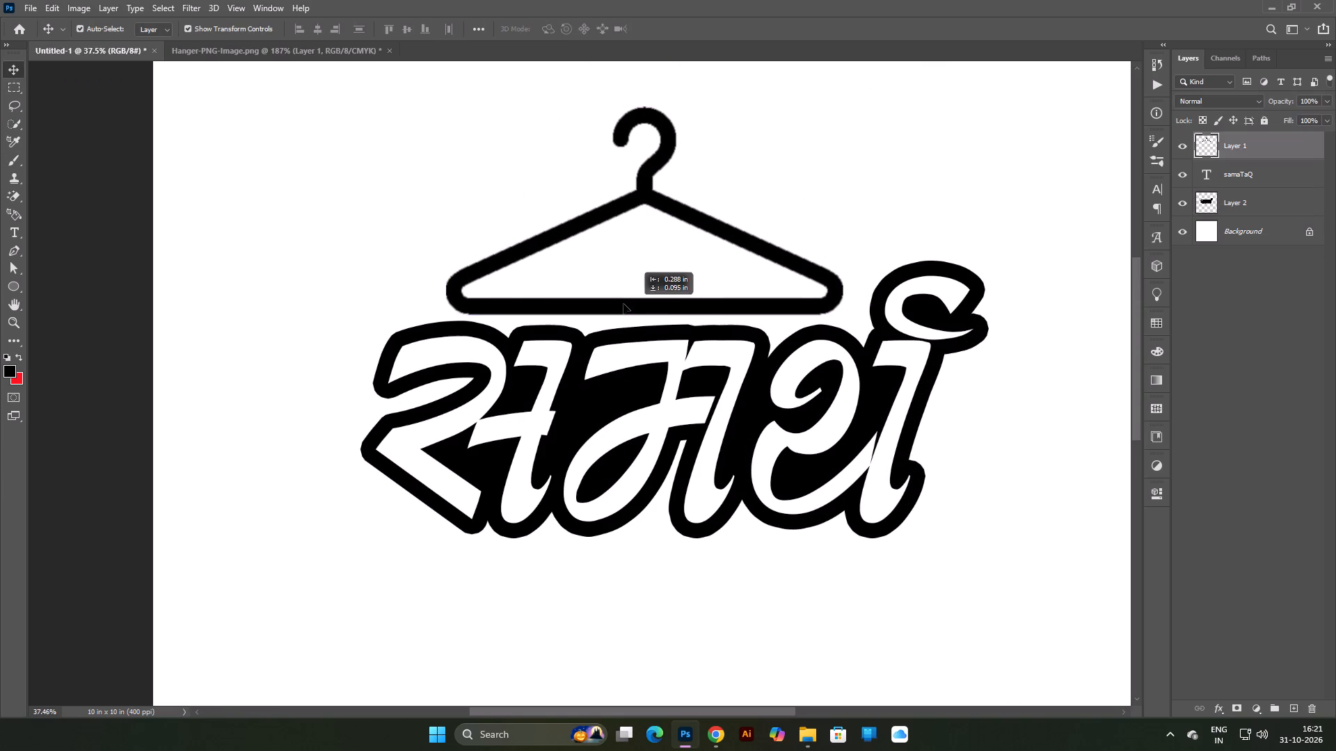
{"action": "left_click_drag", "start_coordinate": [623, 304], "coordinate": [644, 300]}
{"action": "scroll", "coordinate": [639, 300], "scroll_direction": "down", "scroll_amount": 4}
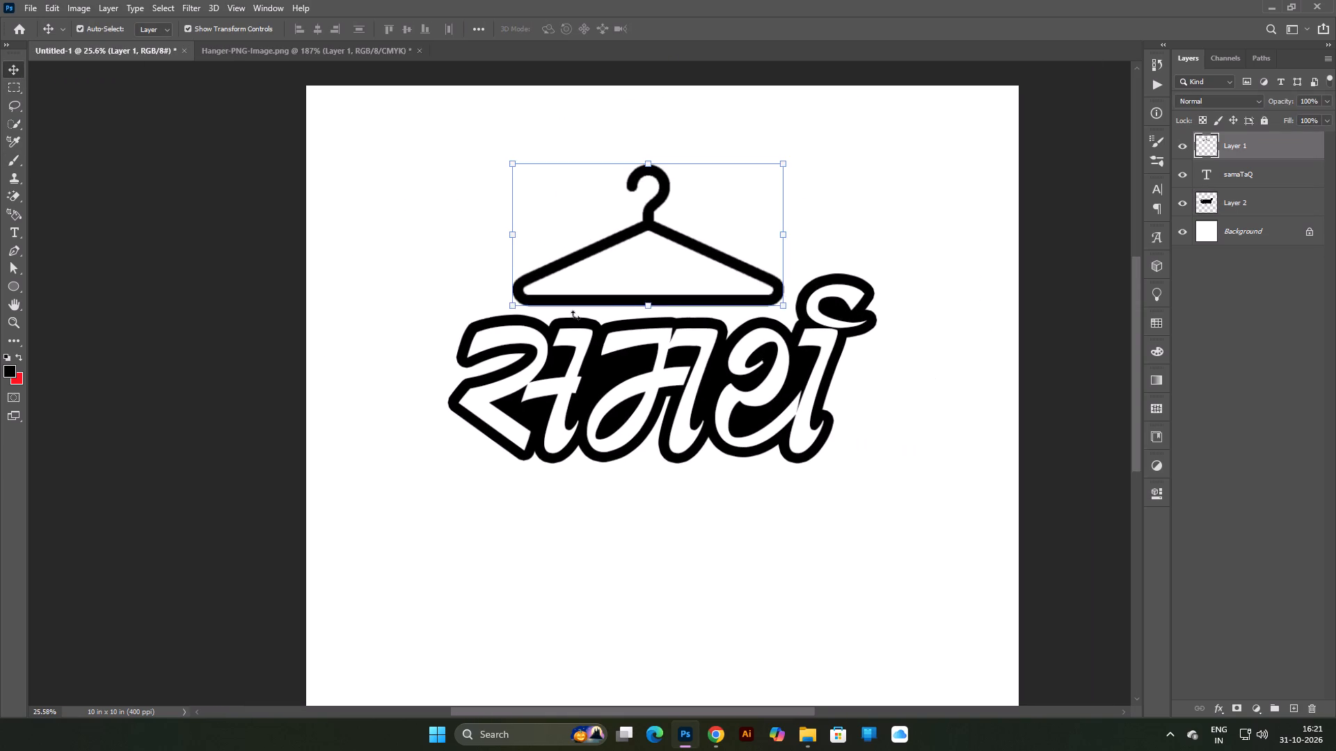
{"action": "left_click", "coordinate": [350, 292]}
{"action": "scroll", "coordinate": [350, 292], "scroll_direction": "down", "scroll_amount": 5}
{"action": "scroll", "coordinate": [626, 362], "scroll_direction": "up", "scroll_amount": 4}
{"action": "left_click_drag", "start_coordinate": [602, 266], "coordinate": [601, 243]}
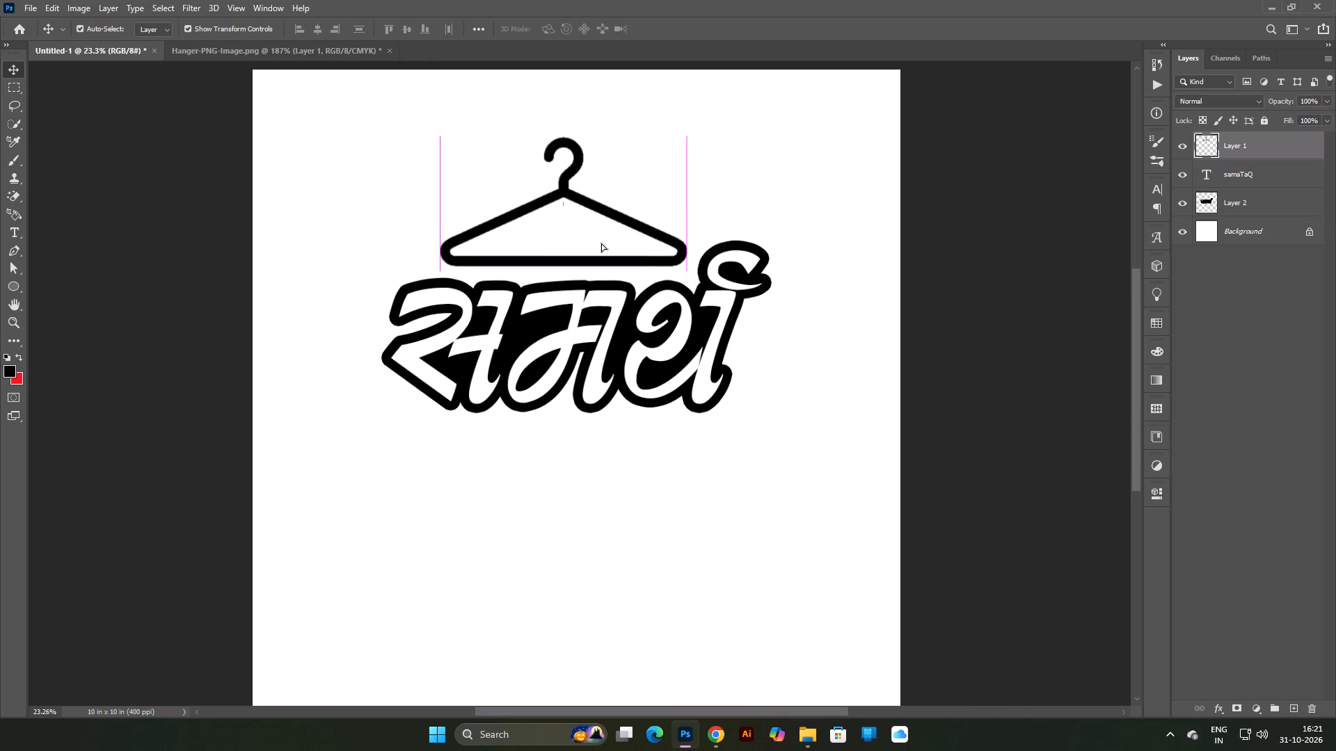
{"action": "left_click_drag", "start_coordinate": [601, 243], "coordinate": [582, 204]}
Add a Drop Shadow effect to the white समर्थ lettering and try out different shadow offsets.
{"action": "left_click", "coordinate": [589, 326]}
{"action": "scroll", "coordinate": [589, 326], "scroll_direction": "up", "scroll_amount": 4}
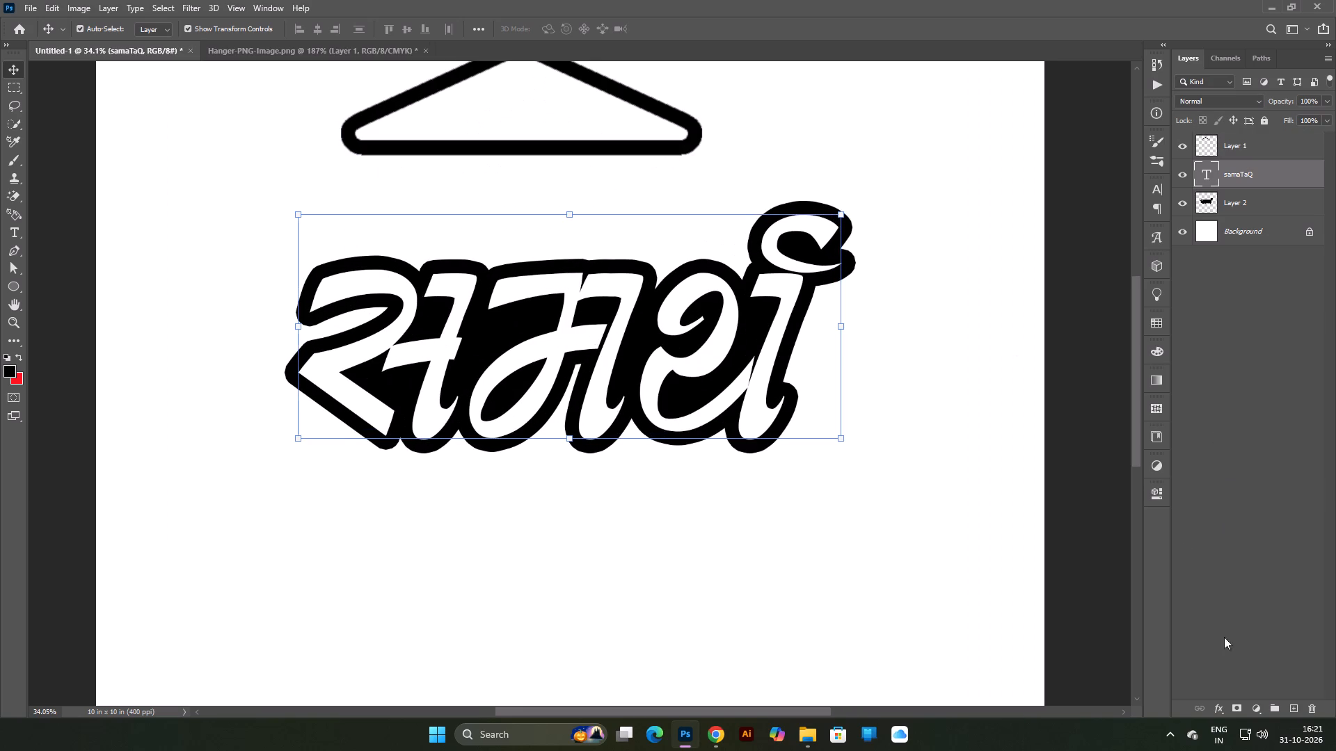
{"action": "left_click", "coordinate": [1219, 714]}
{"action": "left_click", "coordinate": [1225, 702]}
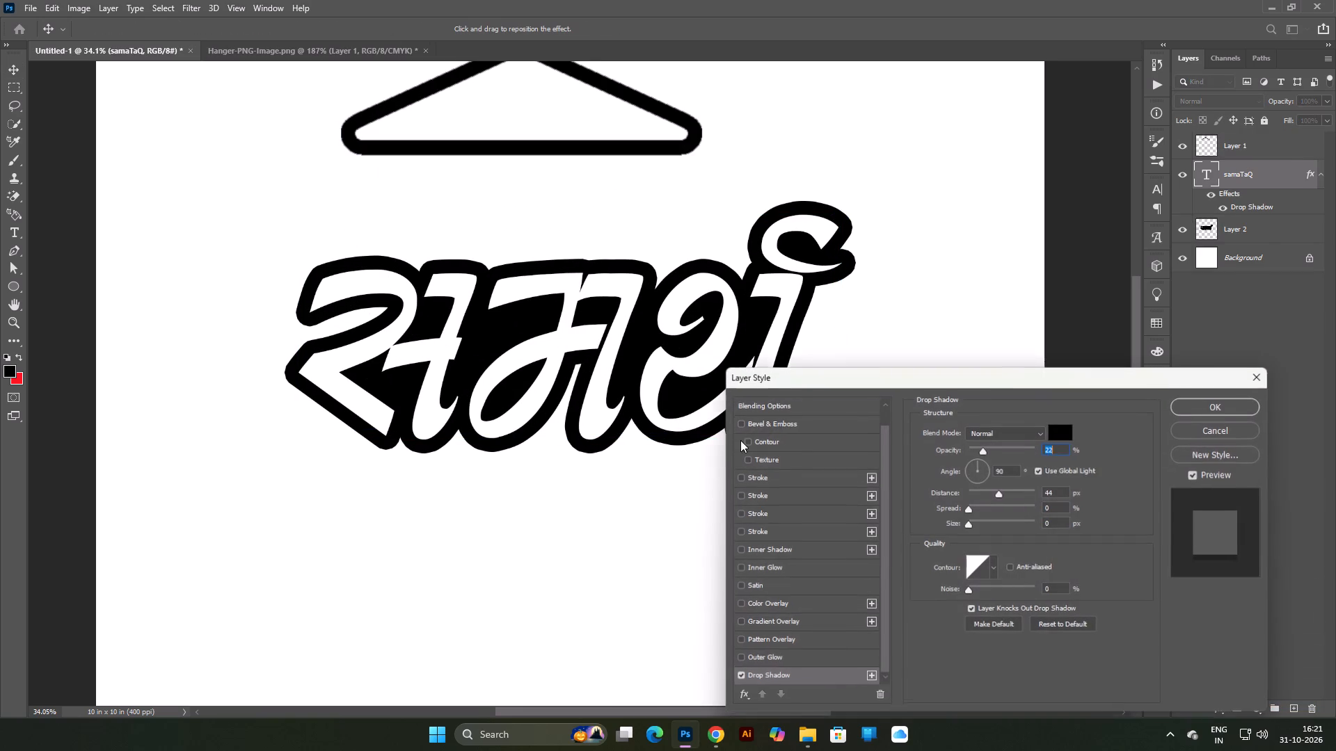
{"action": "left_click_drag", "start_coordinate": [646, 401], "coordinate": [680, 479]}
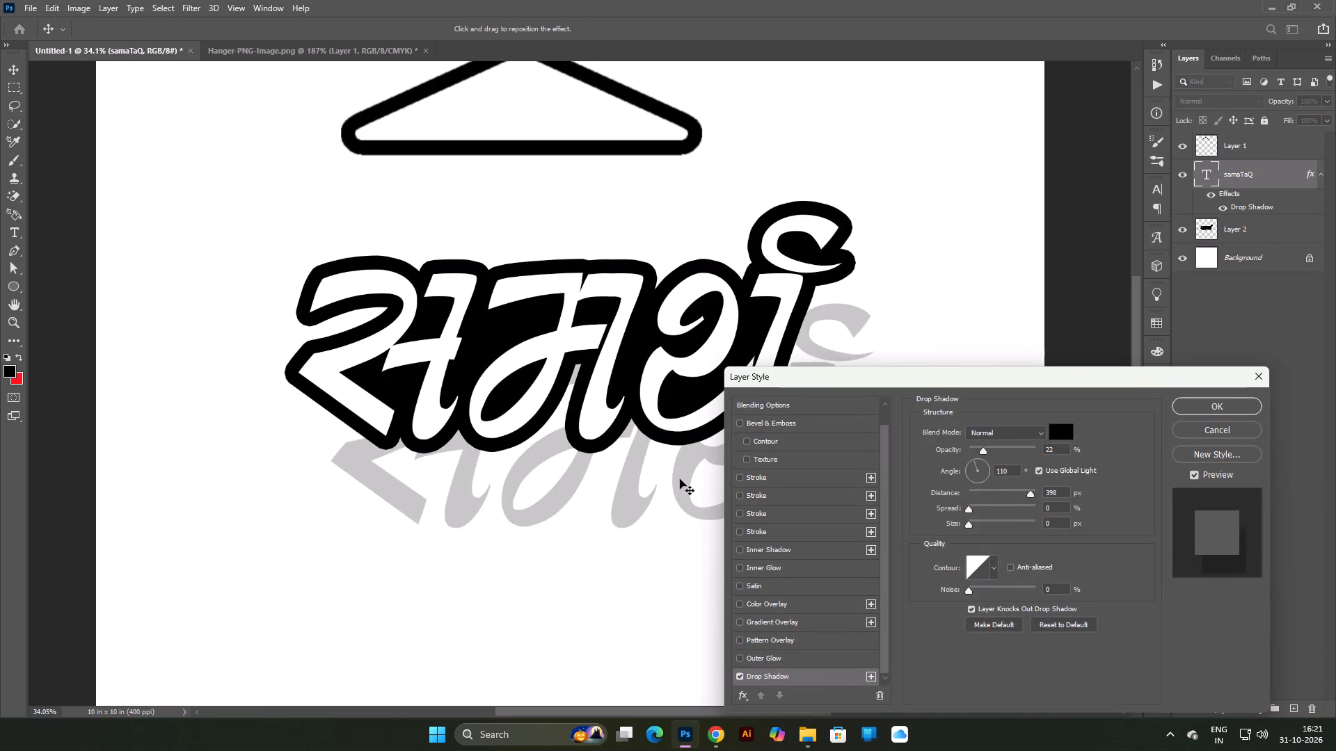
{"action": "left_click_drag", "start_coordinate": [680, 479], "coordinate": [625, 588]}
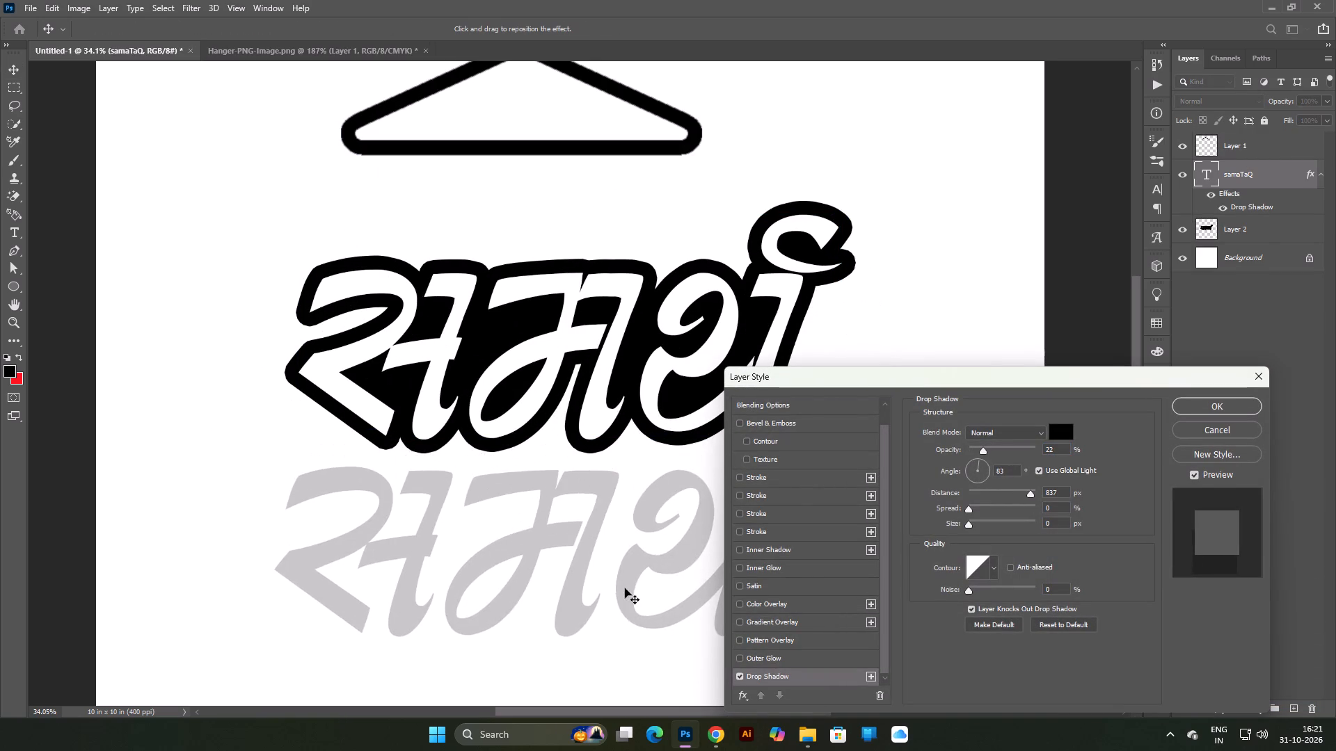
{"action": "left_click_drag", "start_coordinate": [625, 588], "coordinate": [632, 391]}
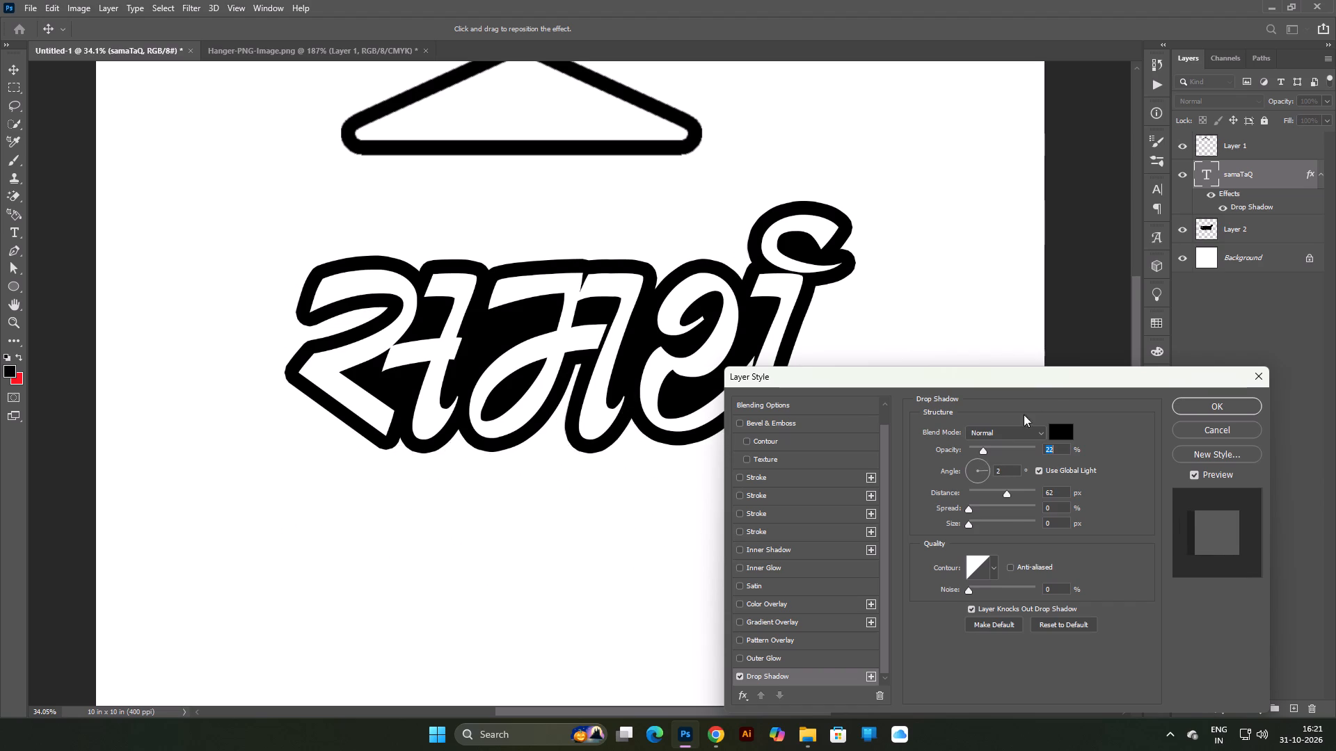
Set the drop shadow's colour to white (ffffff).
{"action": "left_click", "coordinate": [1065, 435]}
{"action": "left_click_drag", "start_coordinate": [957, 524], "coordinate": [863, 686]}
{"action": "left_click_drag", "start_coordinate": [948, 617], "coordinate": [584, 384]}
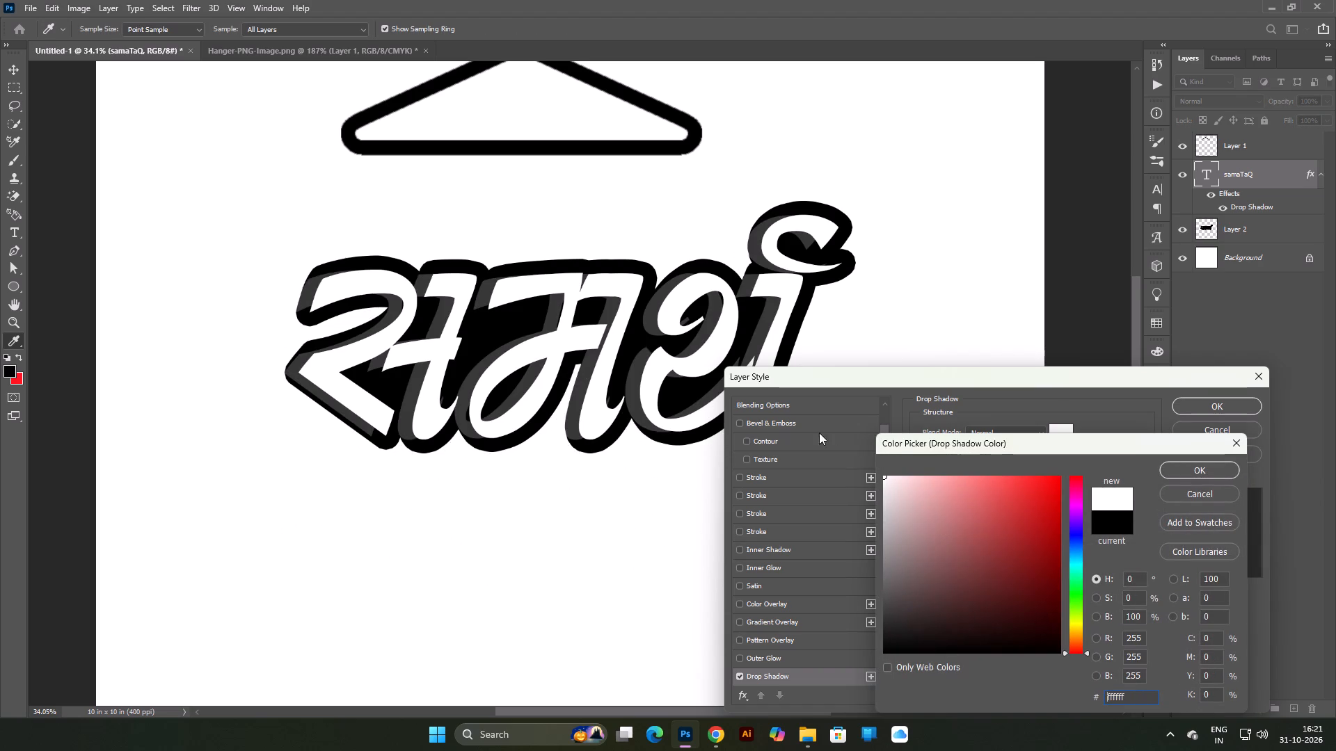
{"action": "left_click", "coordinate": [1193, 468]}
Offset the drop shadow below the letters at a 96° angle and 25 px distance, with 100% opacity.
{"action": "left_click_drag", "start_coordinate": [553, 472], "coordinate": [569, 474]}
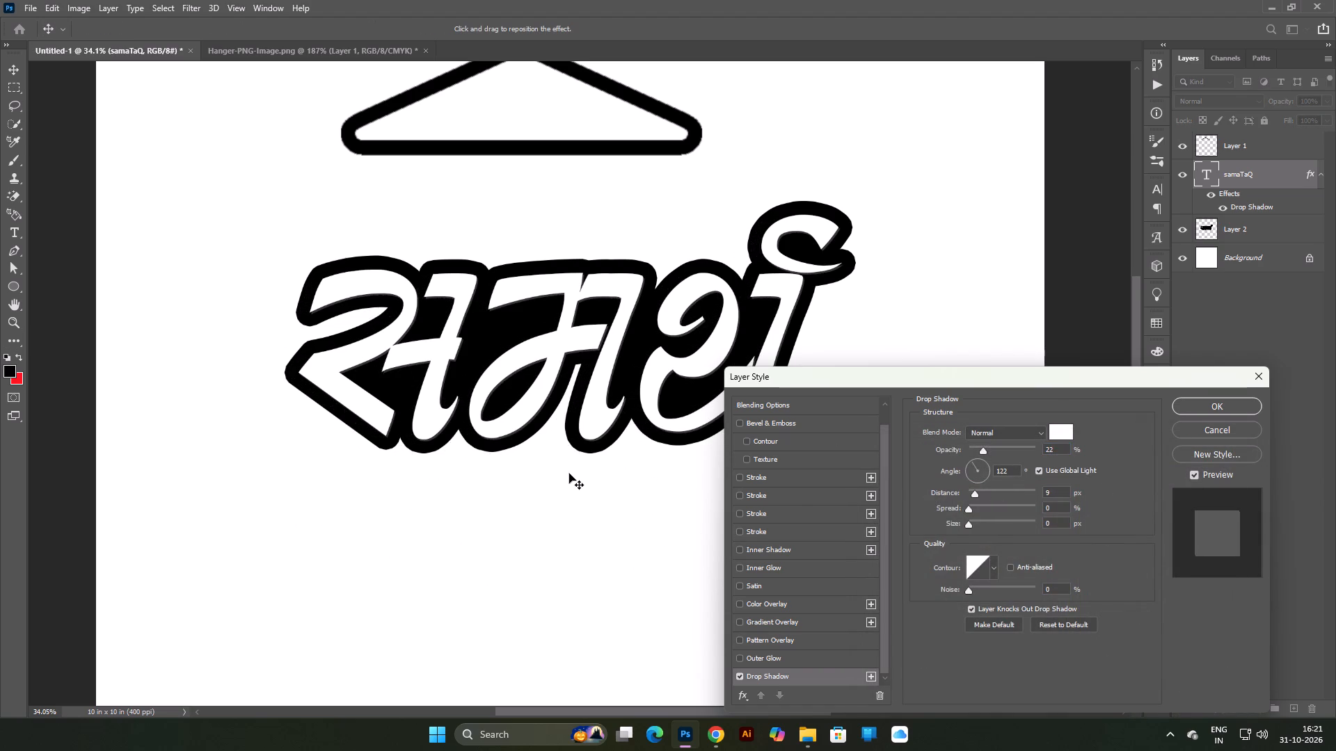
{"action": "left_click_drag", "start_coordinate": [569, 474], "coordinate": [569, 475]}
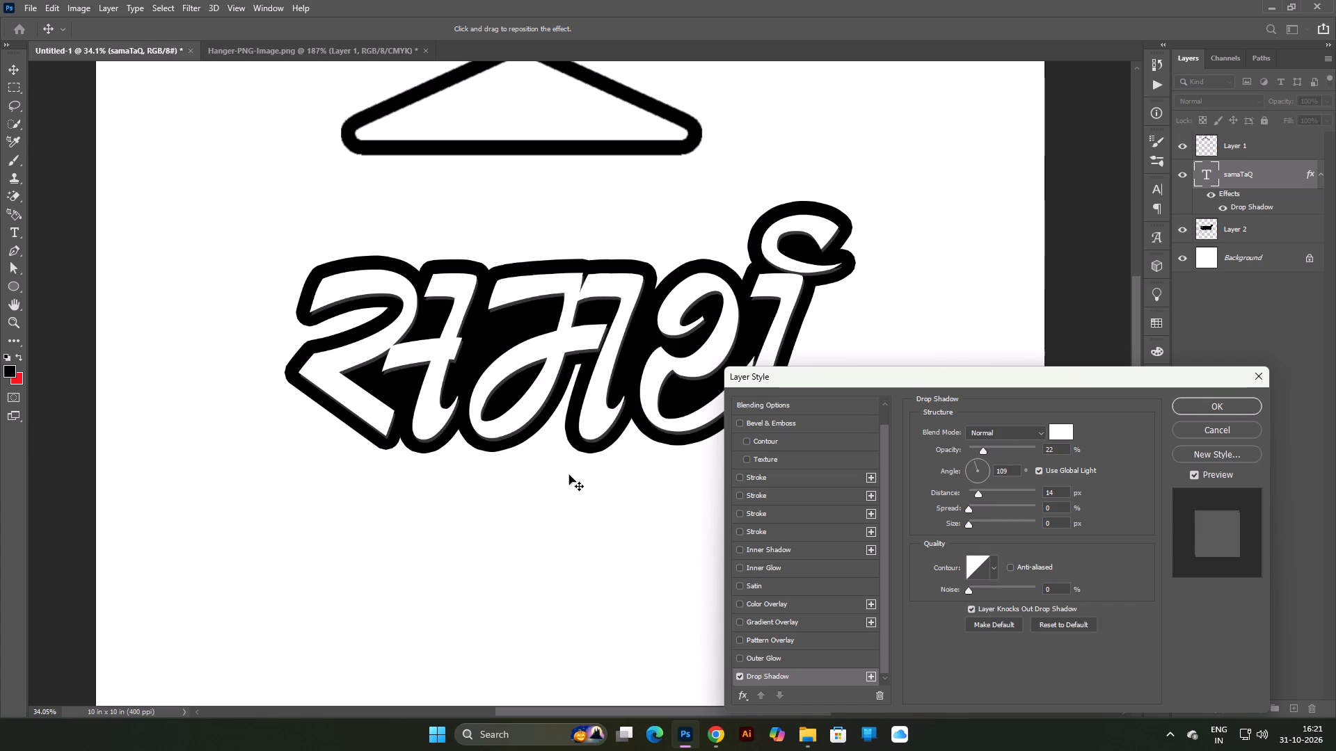
{"action": "left_click_drag", "start_coordinate": [569, 475], "coordinate": [568, 478]}
{"action": "left_click_drag", "start_coordinate": [1001, 446], "coordinate": [1335, 478]}
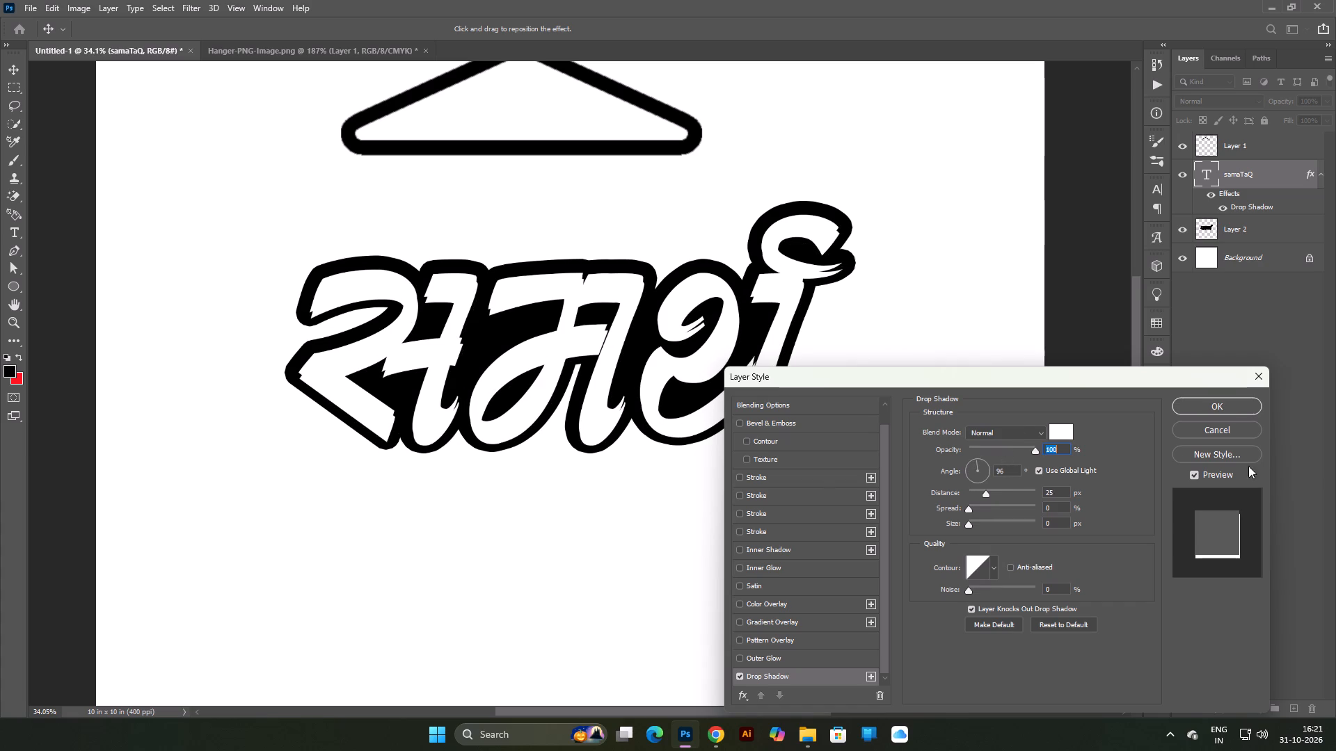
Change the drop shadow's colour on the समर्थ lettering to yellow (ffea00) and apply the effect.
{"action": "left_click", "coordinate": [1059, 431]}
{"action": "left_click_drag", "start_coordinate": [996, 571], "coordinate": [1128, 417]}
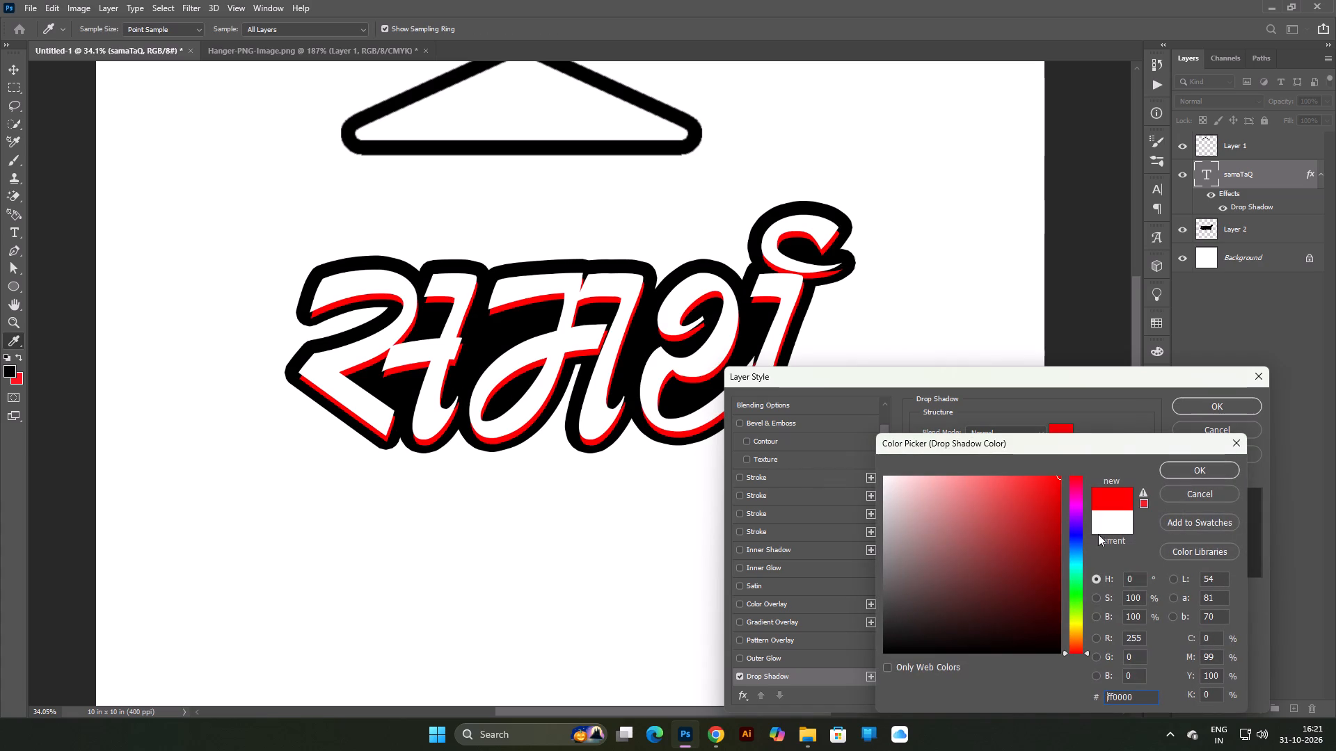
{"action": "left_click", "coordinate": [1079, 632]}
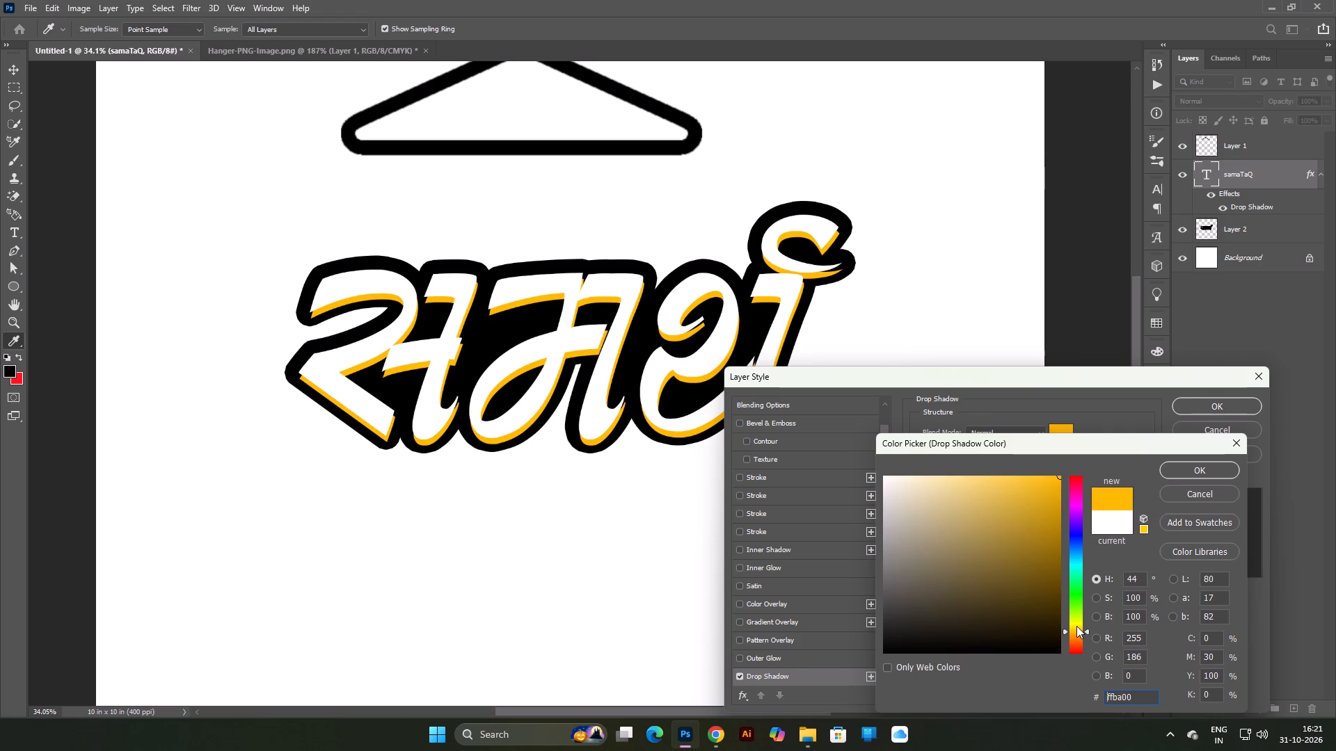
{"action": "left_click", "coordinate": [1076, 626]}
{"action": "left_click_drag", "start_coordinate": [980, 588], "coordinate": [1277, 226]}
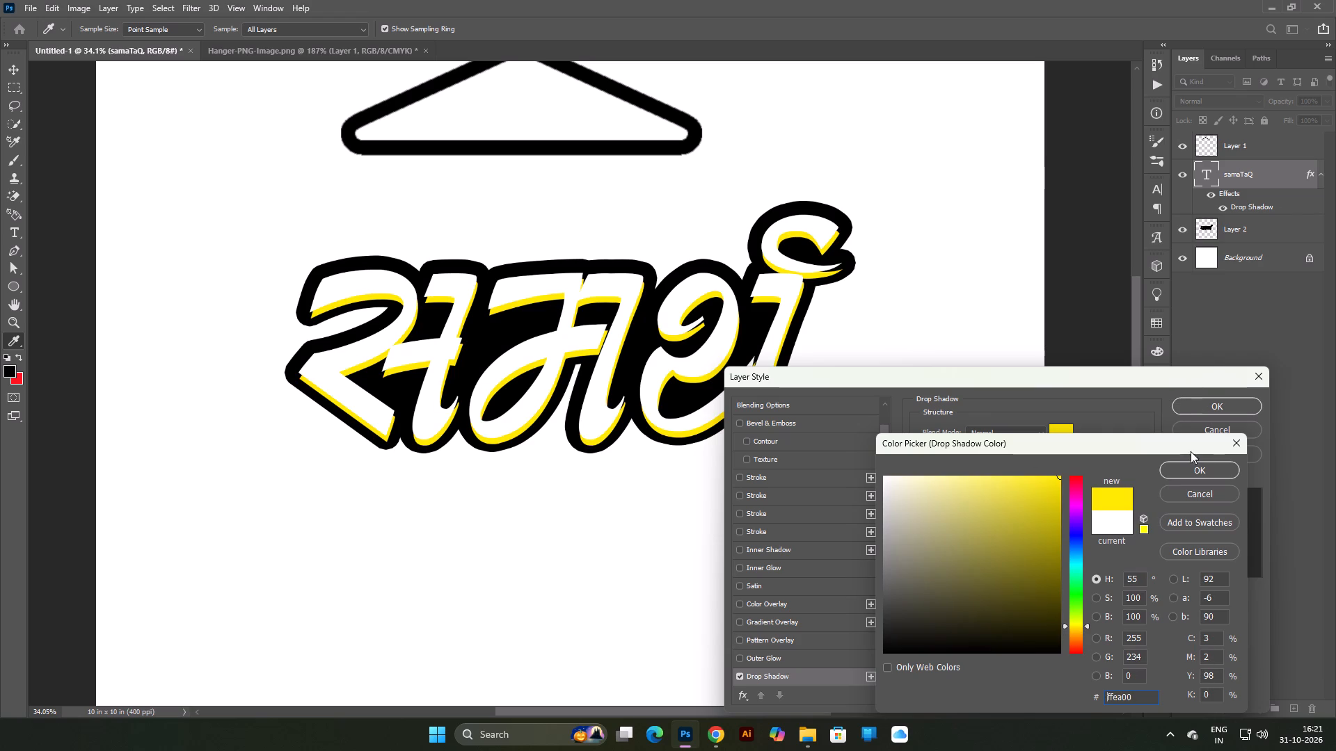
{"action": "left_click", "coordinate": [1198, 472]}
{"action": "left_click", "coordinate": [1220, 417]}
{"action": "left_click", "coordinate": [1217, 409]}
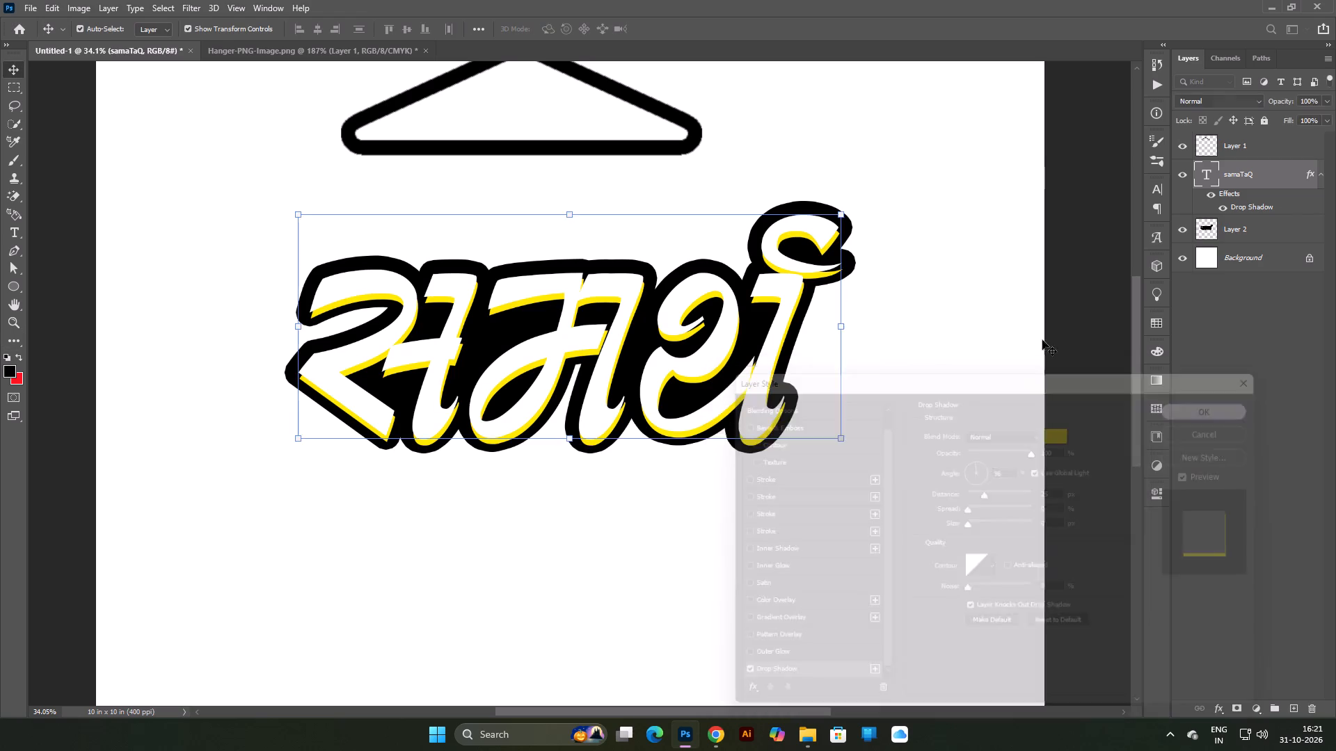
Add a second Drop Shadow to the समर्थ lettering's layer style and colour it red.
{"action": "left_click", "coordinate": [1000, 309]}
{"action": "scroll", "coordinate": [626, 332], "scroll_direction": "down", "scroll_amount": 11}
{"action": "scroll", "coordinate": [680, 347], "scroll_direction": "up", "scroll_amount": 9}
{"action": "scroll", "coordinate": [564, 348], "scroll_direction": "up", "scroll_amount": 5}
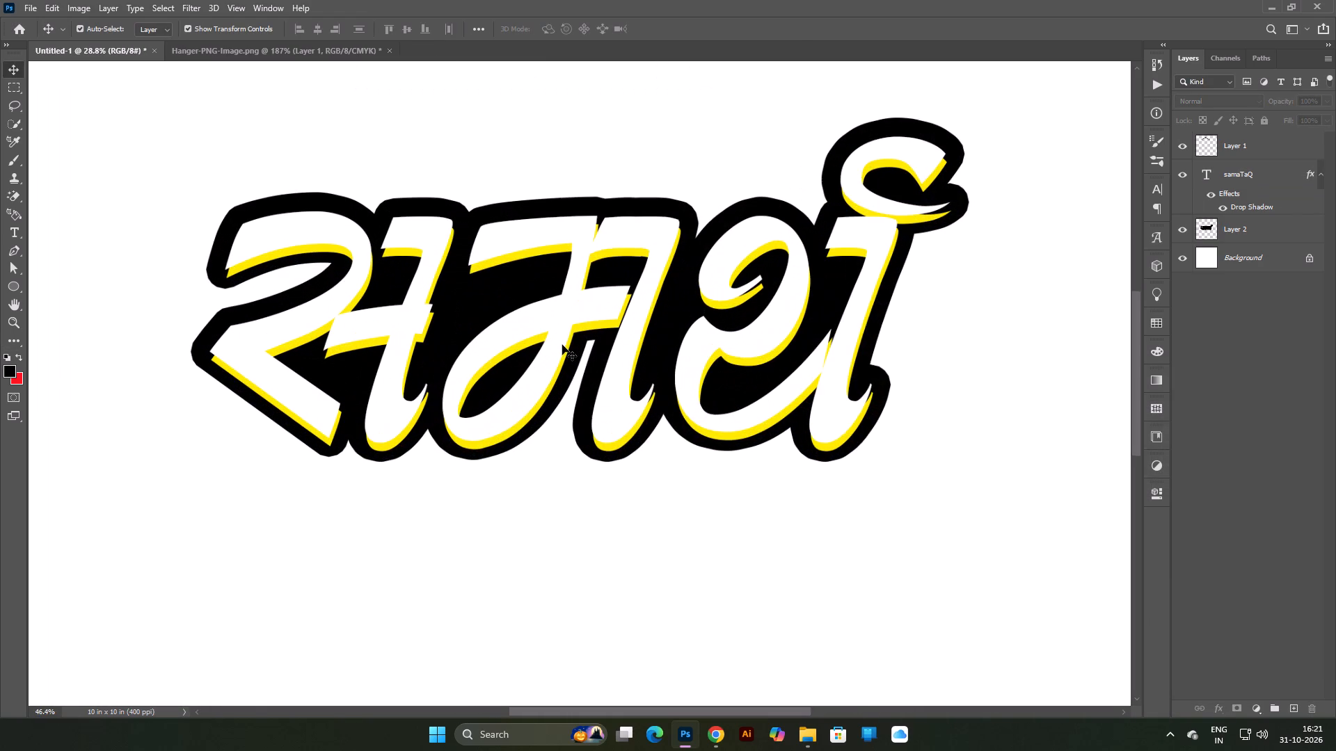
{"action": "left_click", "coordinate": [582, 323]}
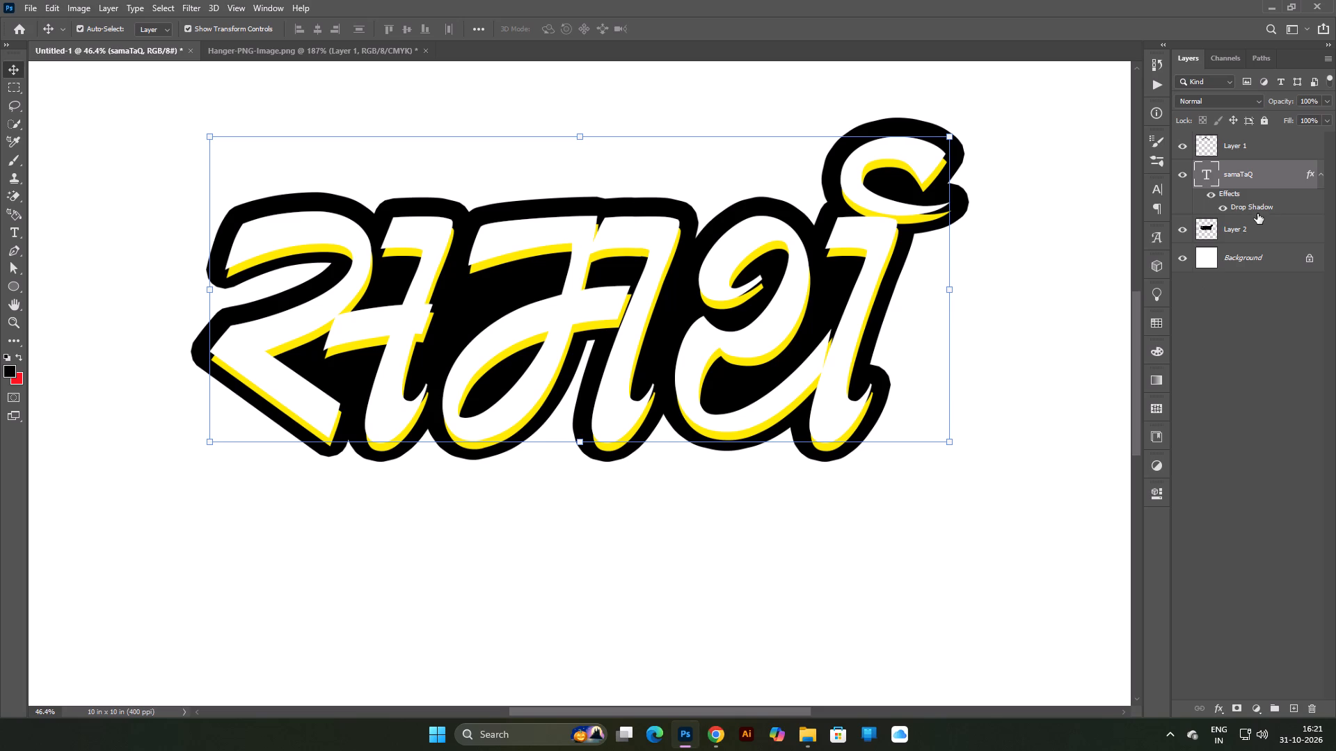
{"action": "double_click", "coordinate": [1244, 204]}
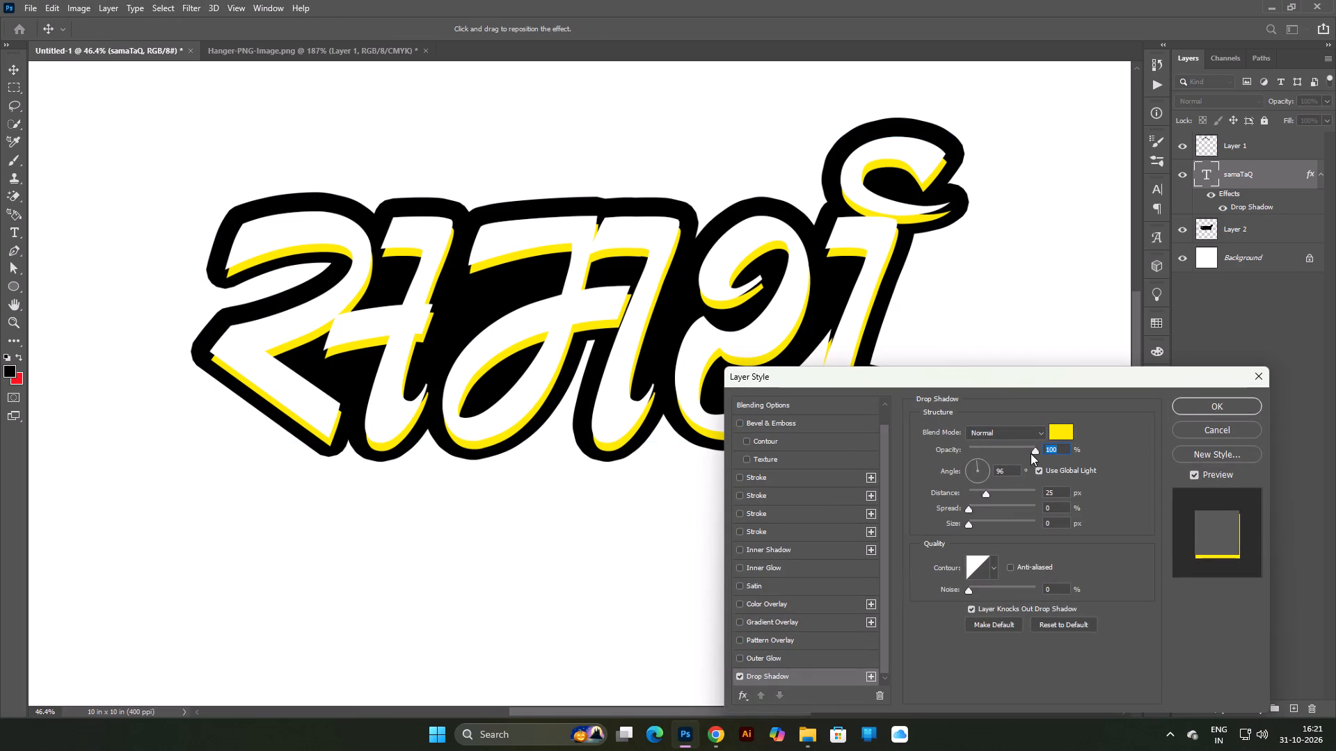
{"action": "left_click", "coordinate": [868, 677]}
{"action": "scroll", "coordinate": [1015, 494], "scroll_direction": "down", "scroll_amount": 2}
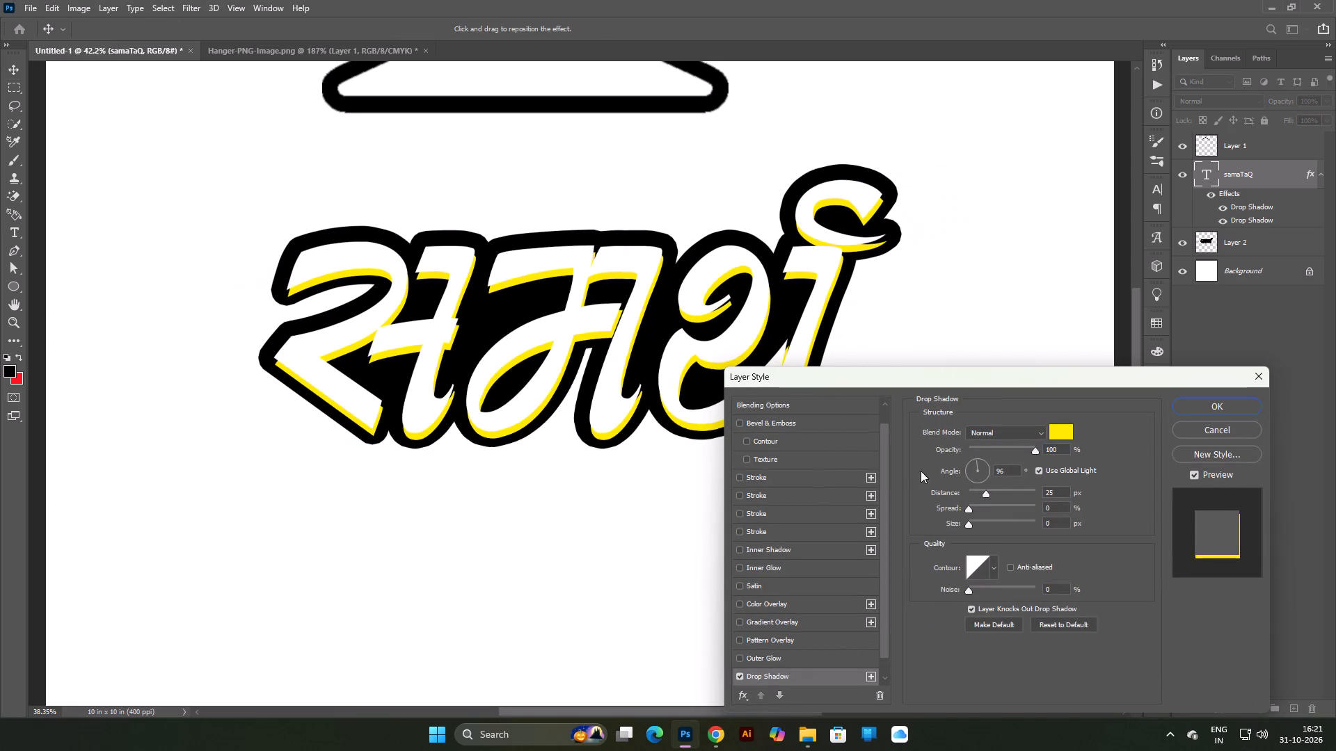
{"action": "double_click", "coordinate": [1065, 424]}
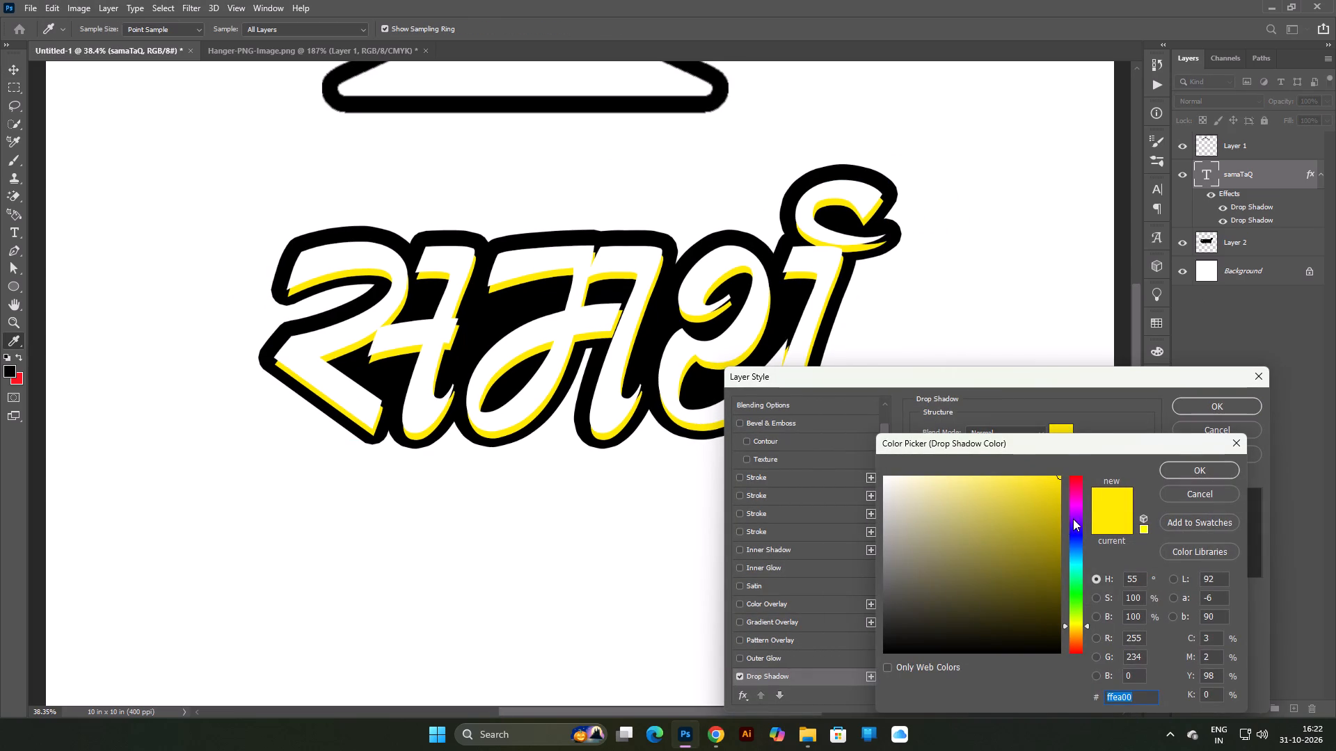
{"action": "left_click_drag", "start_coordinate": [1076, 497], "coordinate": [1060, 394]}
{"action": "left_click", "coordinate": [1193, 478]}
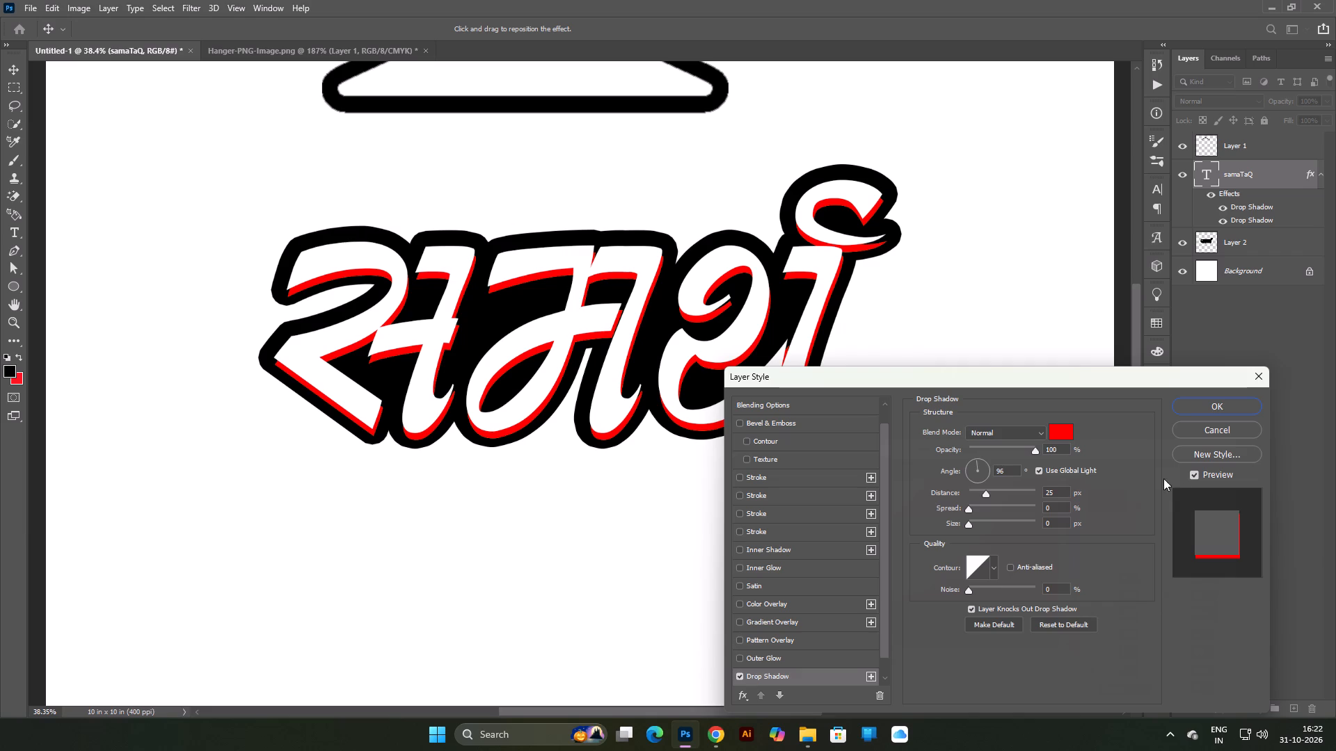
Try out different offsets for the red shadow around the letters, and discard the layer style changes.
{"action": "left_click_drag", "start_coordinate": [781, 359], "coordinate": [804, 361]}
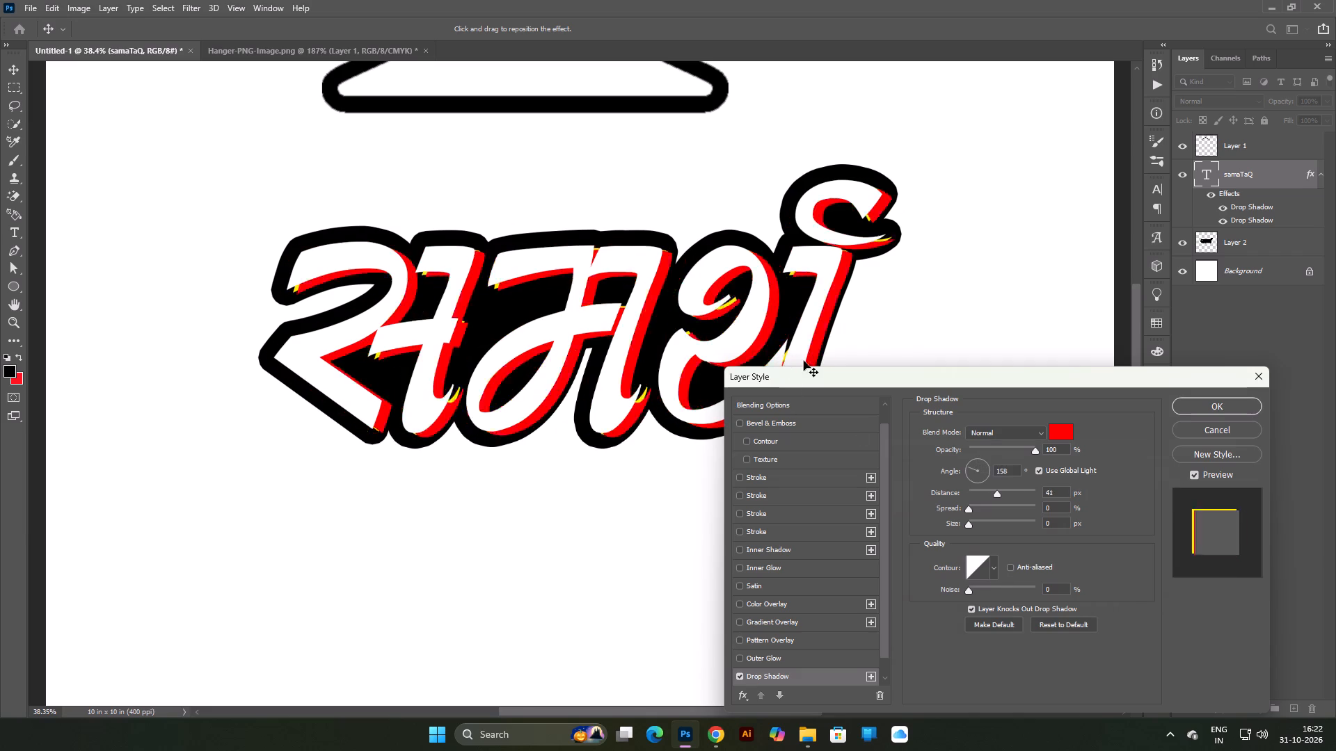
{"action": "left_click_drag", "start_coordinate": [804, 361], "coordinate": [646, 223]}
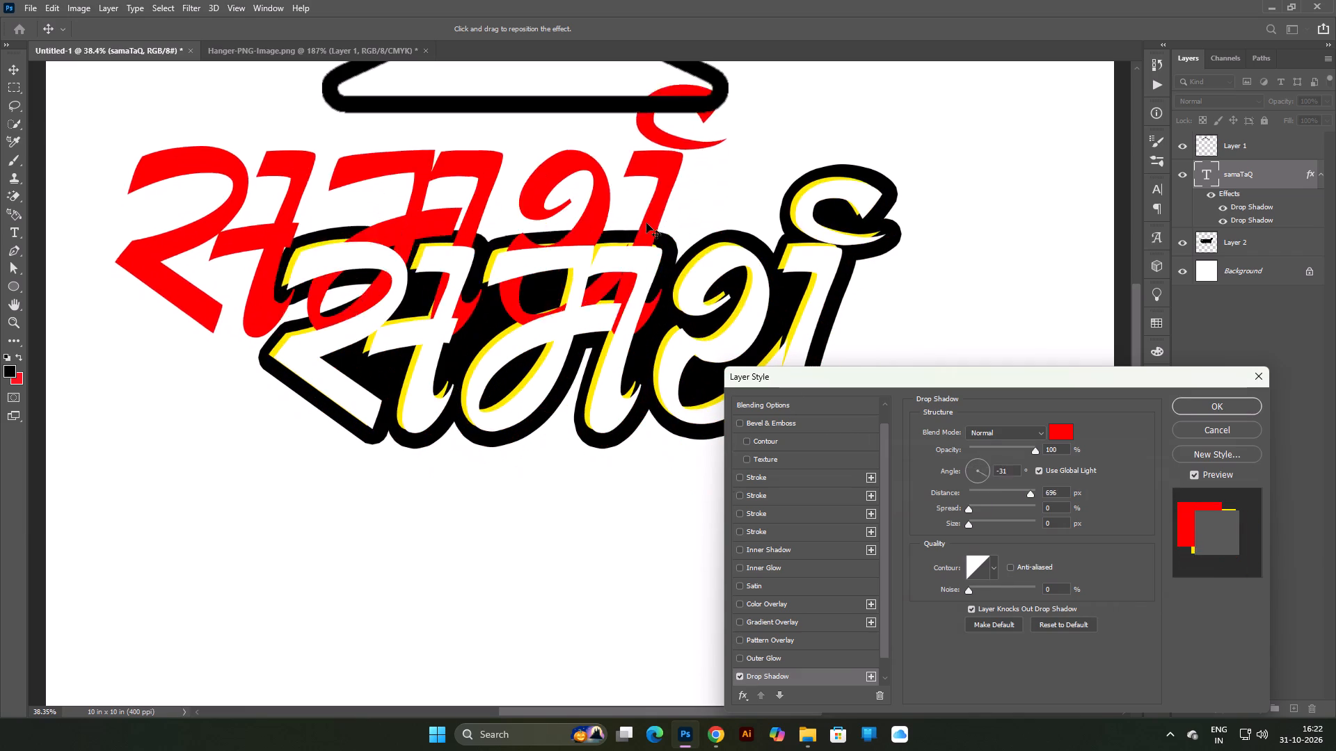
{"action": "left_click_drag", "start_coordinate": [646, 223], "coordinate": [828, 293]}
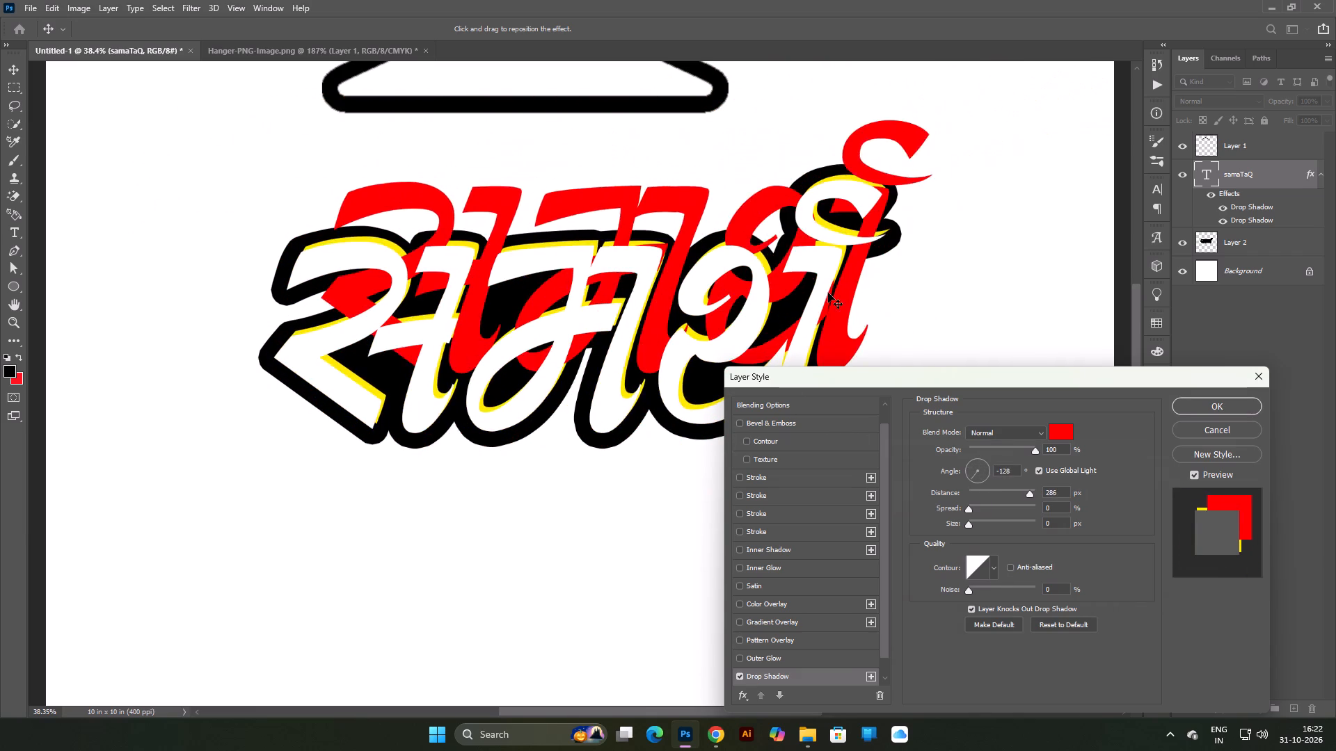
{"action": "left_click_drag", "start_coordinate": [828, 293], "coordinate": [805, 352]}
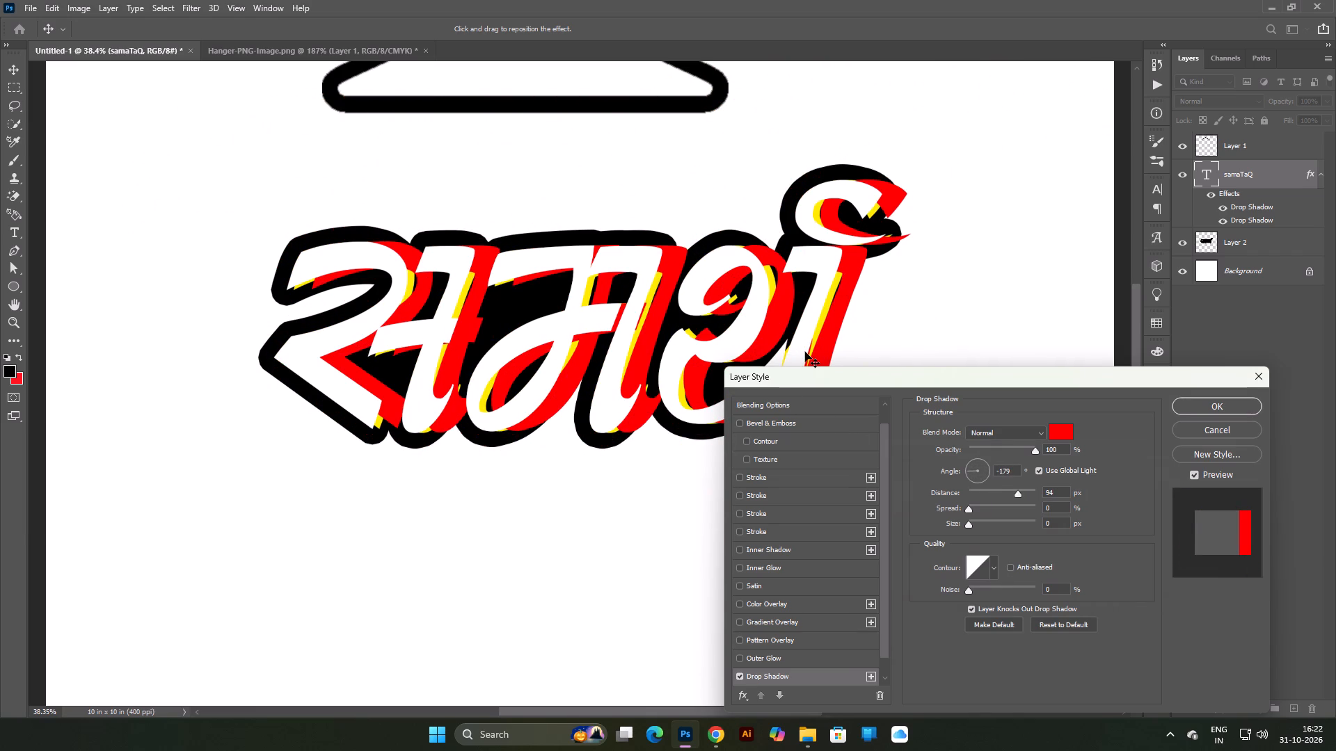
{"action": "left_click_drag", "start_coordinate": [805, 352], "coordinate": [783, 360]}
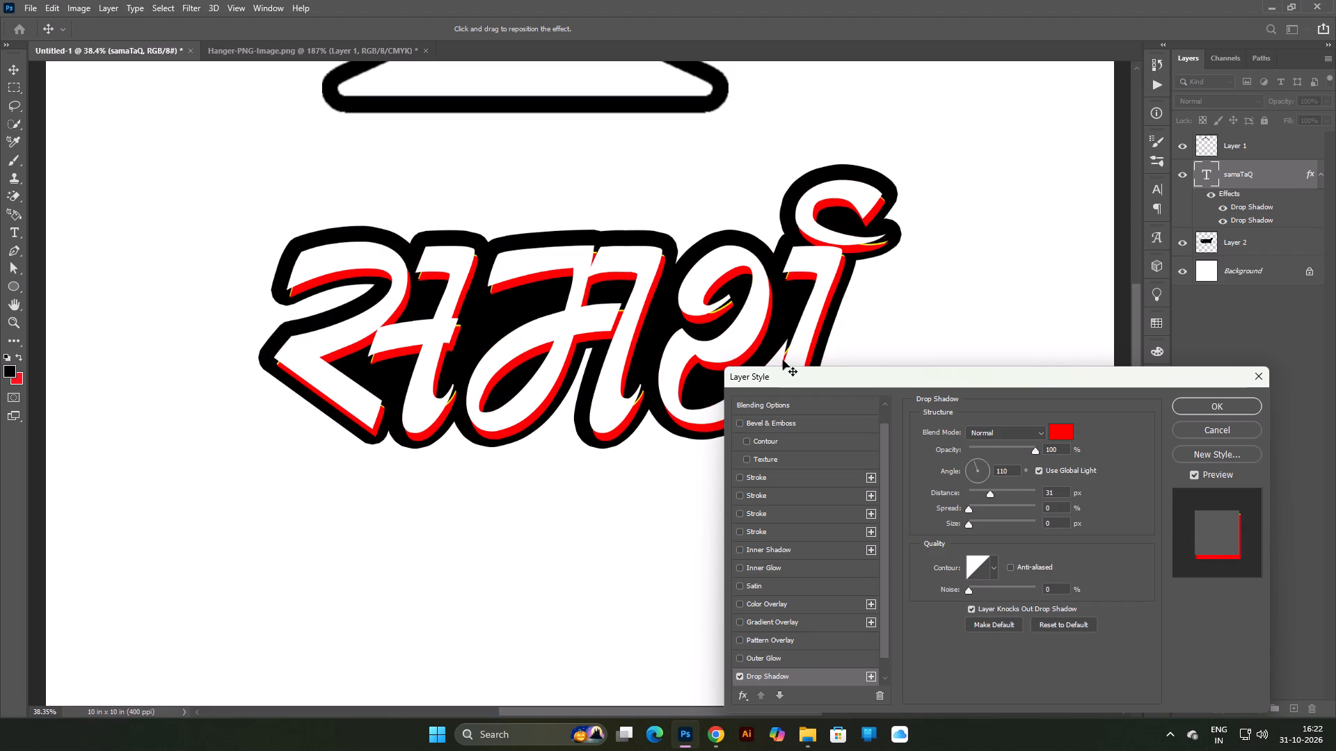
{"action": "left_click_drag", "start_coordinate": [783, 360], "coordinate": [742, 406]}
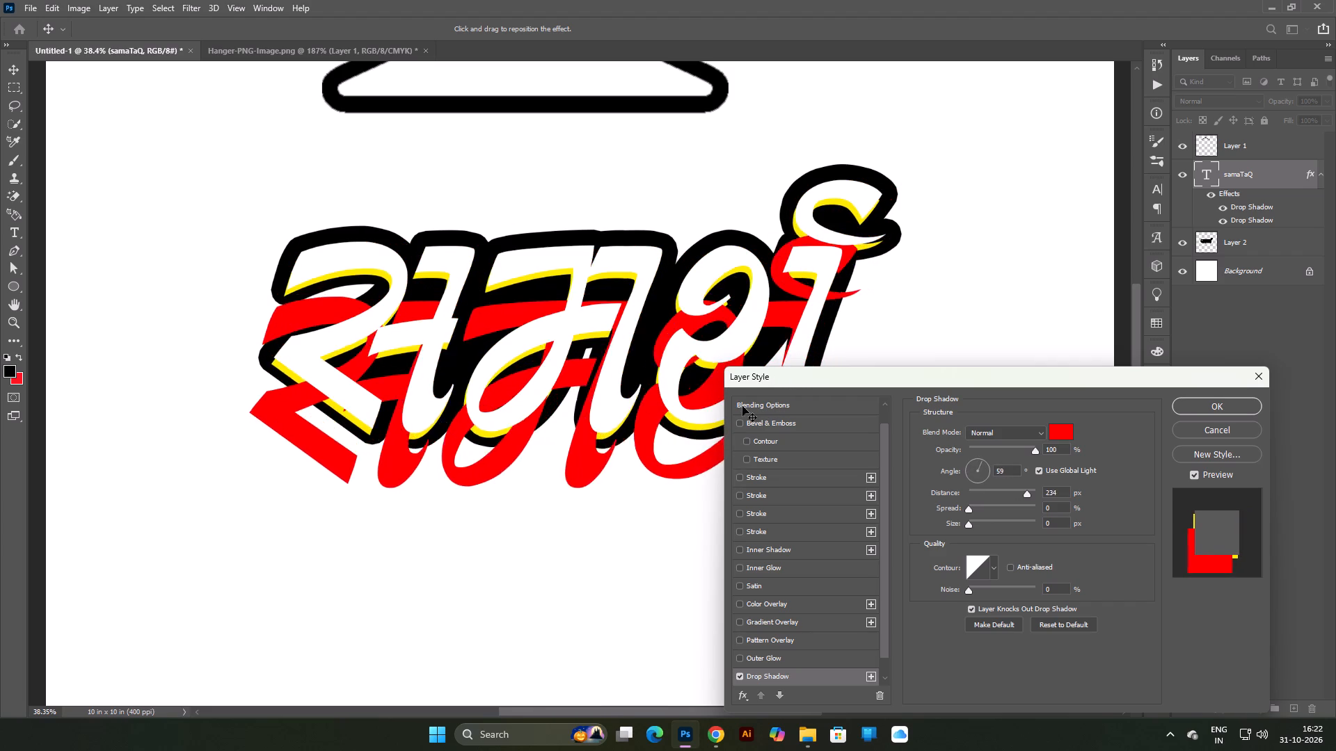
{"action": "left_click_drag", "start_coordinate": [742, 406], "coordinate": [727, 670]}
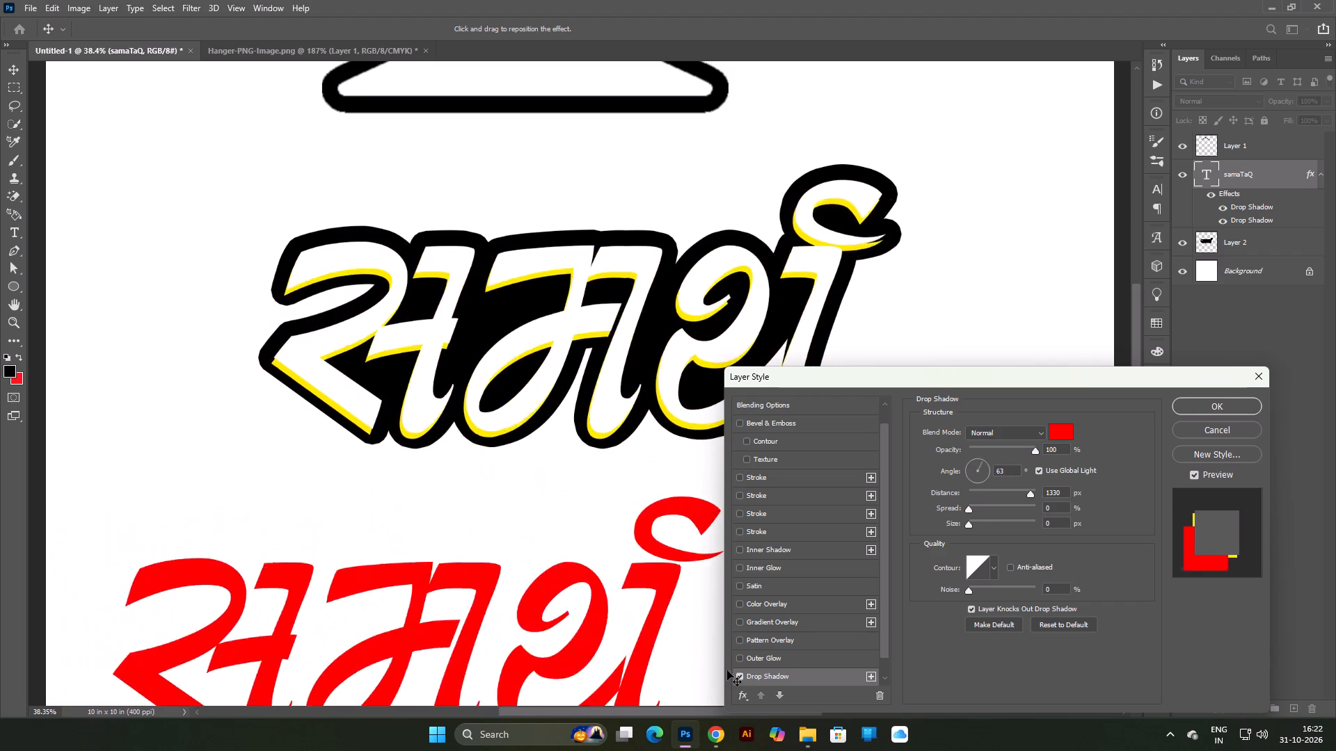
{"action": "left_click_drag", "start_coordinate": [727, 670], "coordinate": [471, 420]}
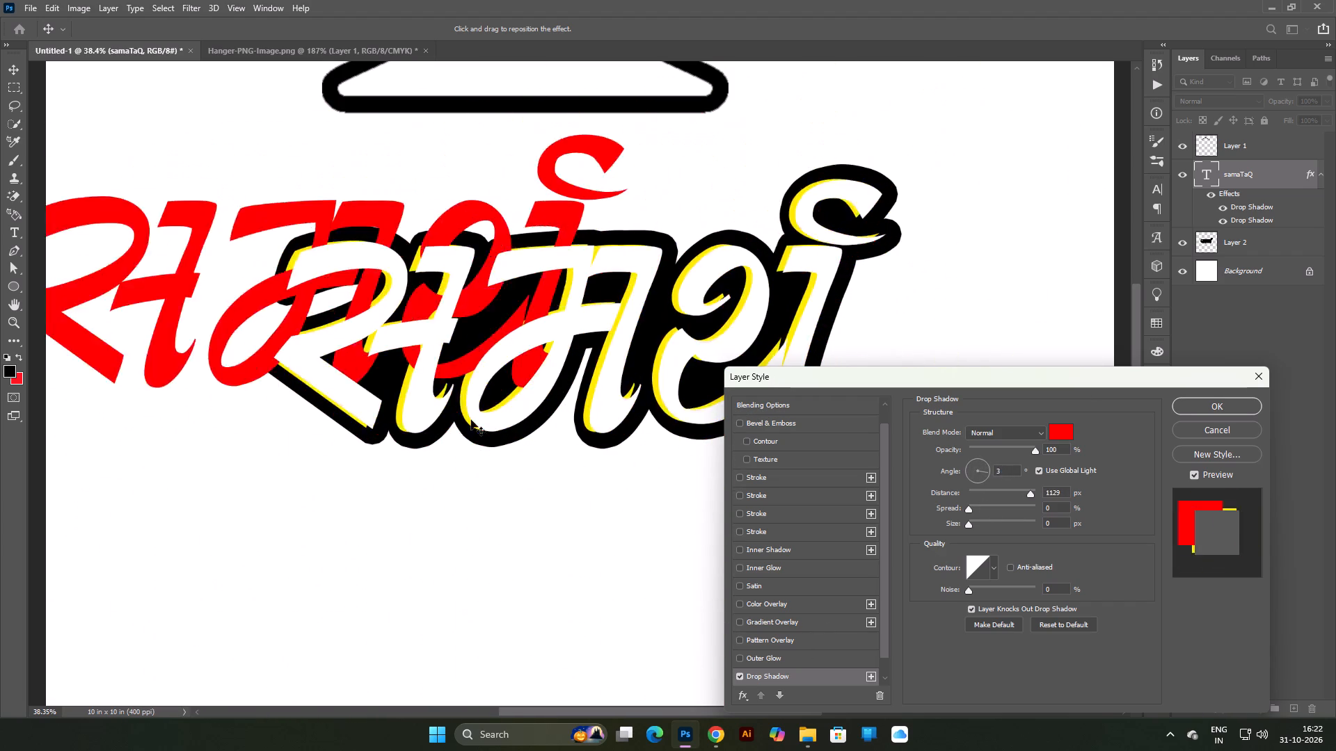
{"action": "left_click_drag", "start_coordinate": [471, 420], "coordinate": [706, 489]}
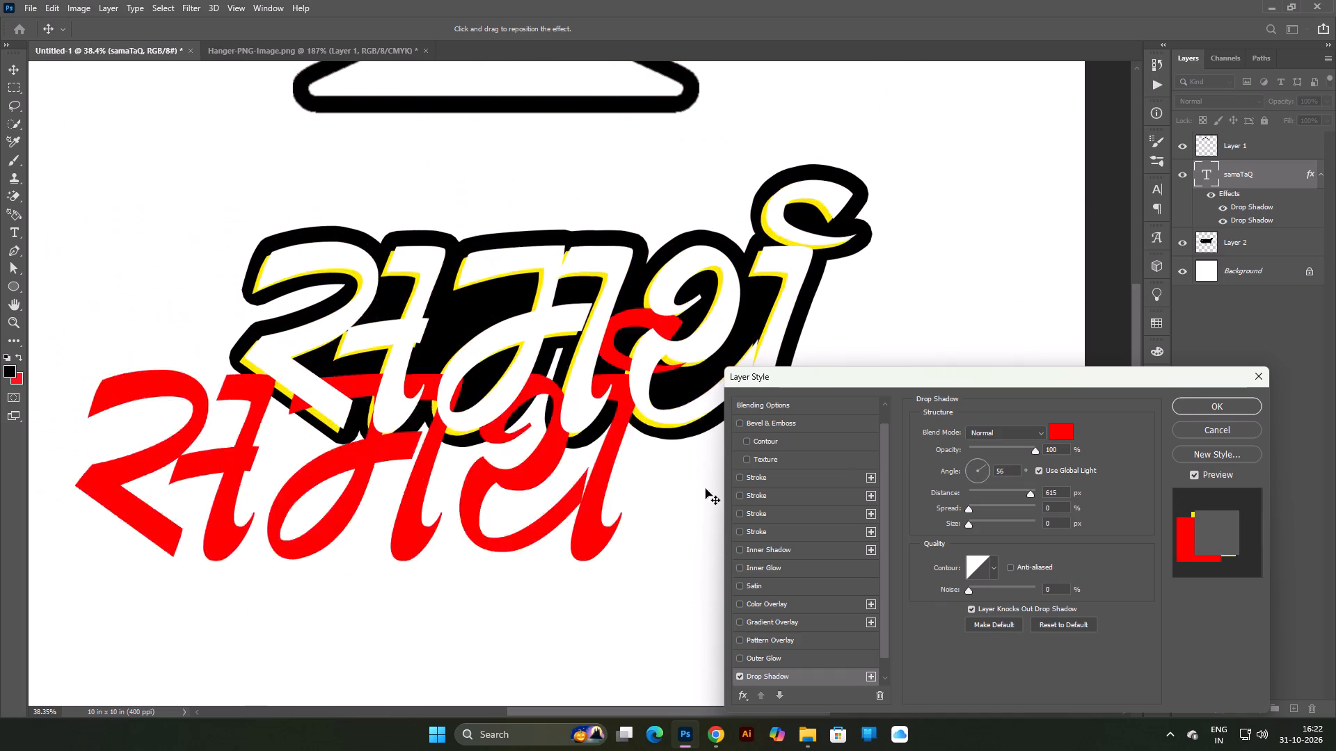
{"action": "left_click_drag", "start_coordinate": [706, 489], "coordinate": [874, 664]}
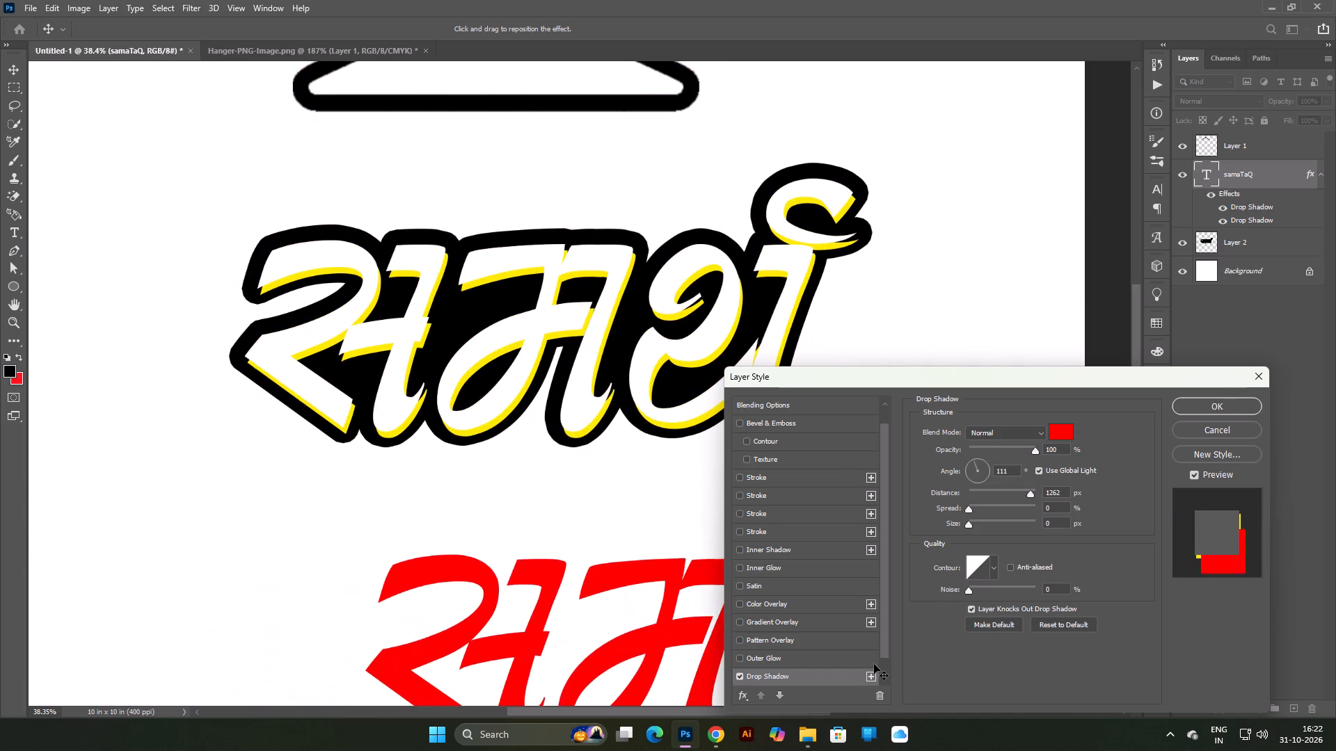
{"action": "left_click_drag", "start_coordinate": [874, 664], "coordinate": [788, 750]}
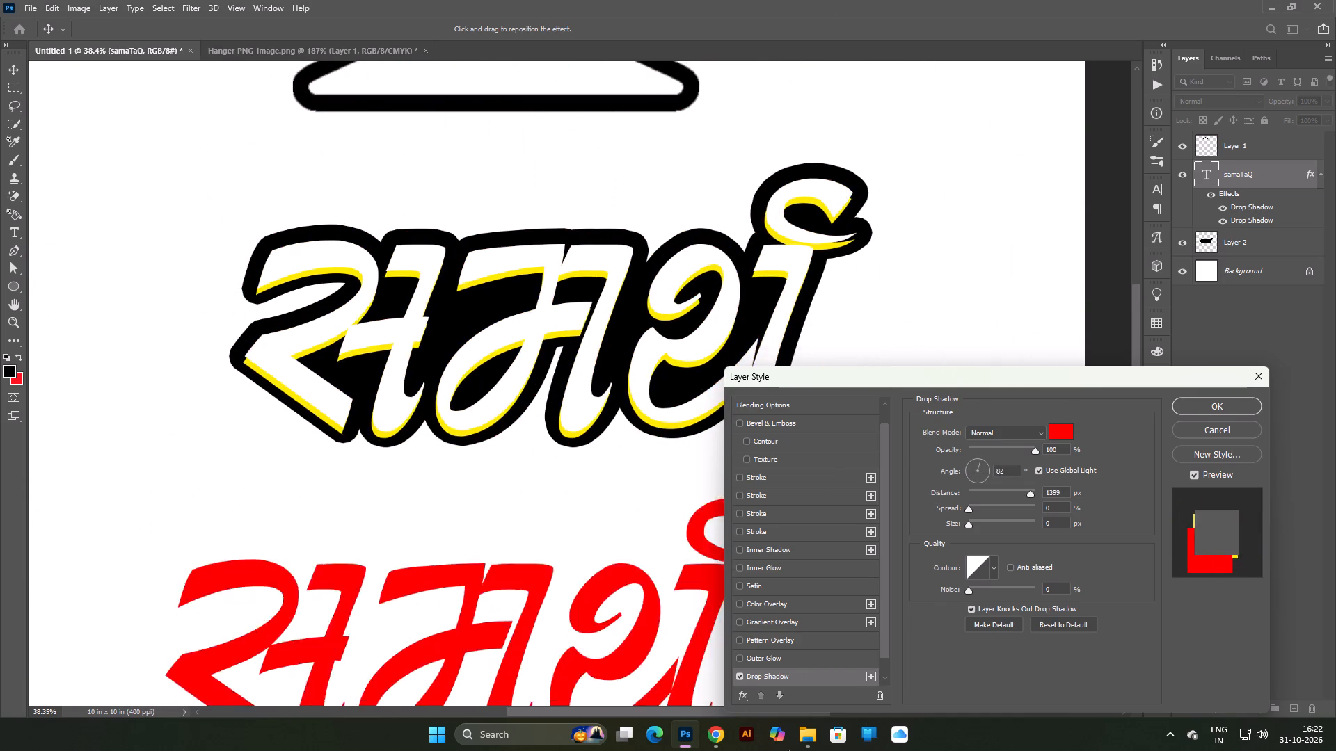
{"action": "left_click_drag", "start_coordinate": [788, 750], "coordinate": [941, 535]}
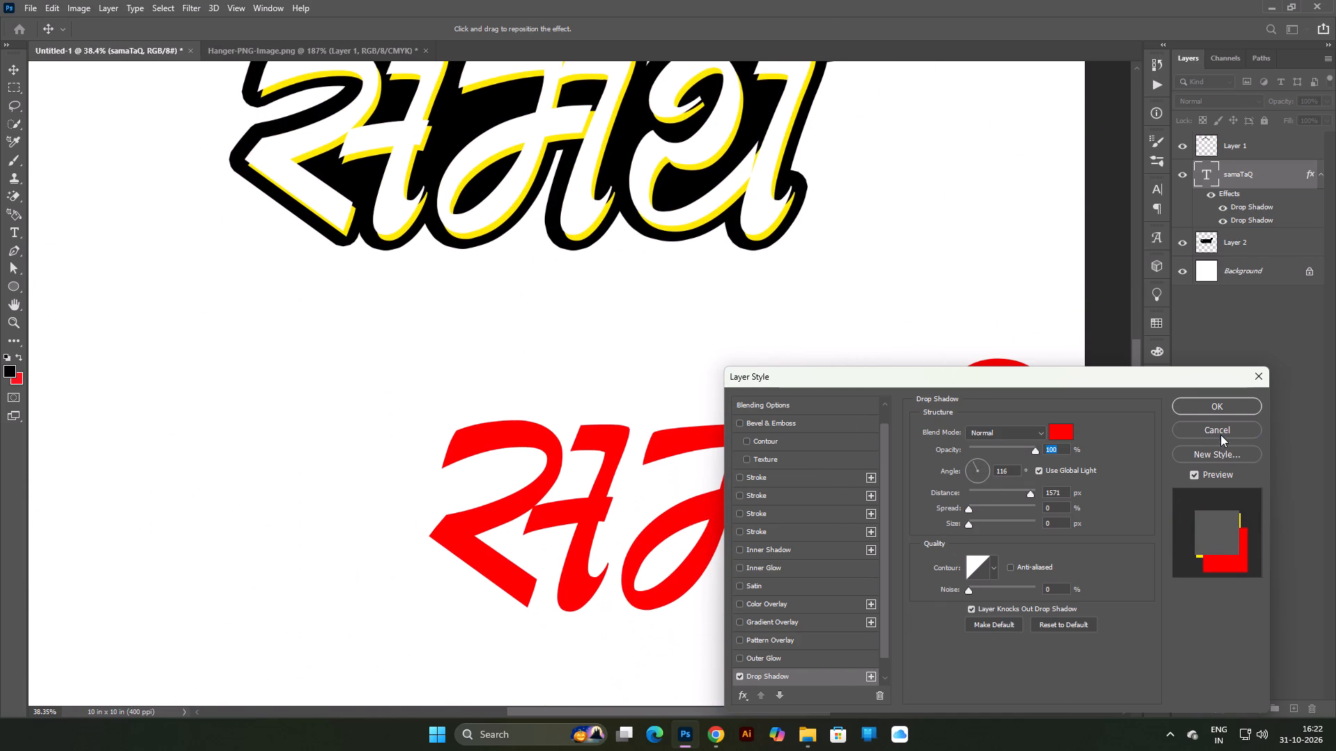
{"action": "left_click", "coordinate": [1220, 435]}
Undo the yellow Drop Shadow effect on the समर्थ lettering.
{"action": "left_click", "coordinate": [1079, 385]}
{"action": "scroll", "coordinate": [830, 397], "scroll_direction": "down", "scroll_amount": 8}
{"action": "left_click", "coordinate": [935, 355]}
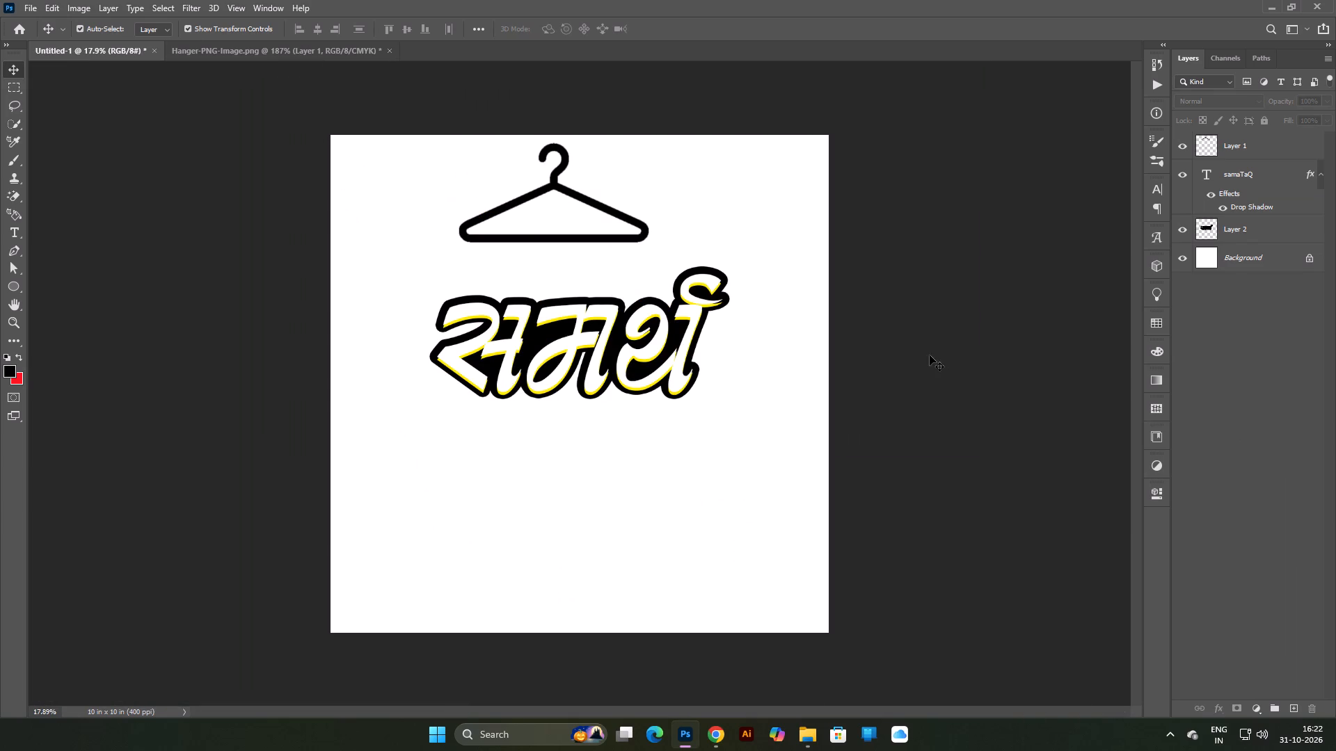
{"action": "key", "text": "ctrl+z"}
Close the Hanger-PNG-Image.png and Untitled-1 documents without saving their changes.
{"action": "left_click", "coordinate": [390, 49]}
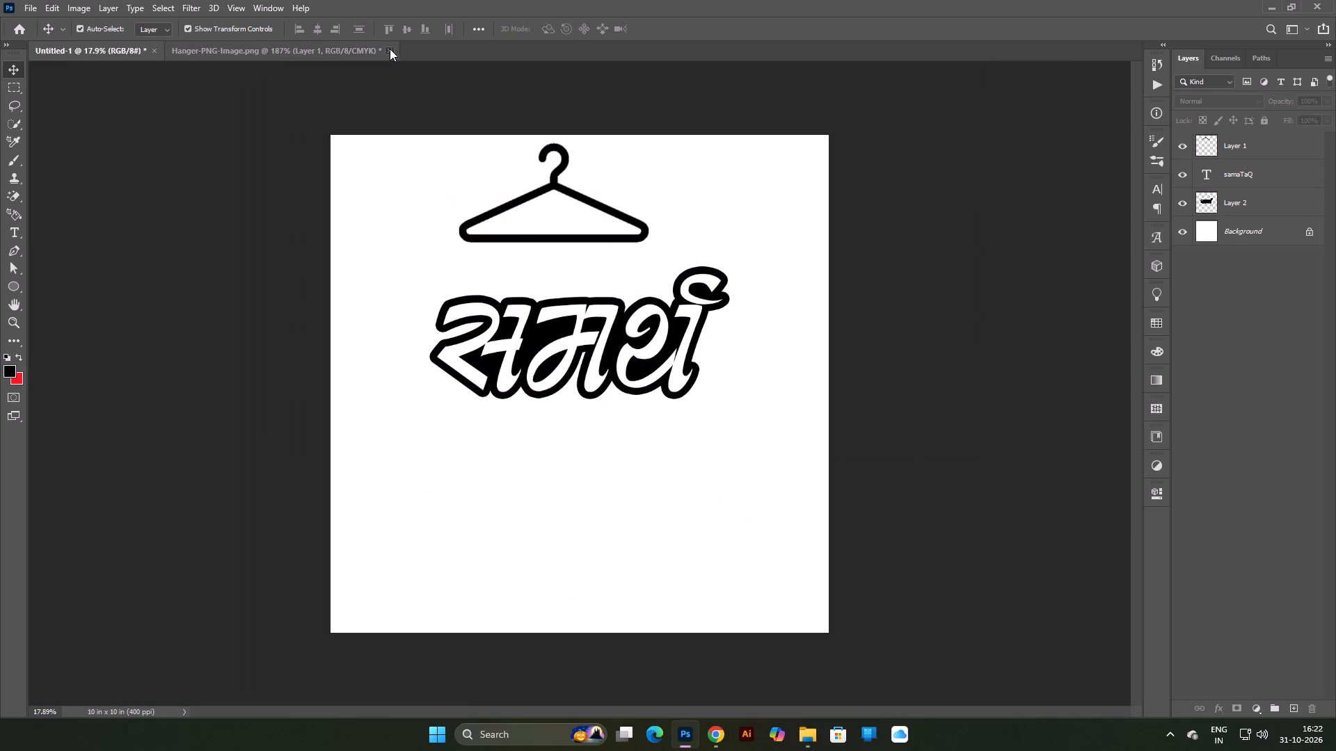
{"action": "left_click", "coordinate": [653, 268]}
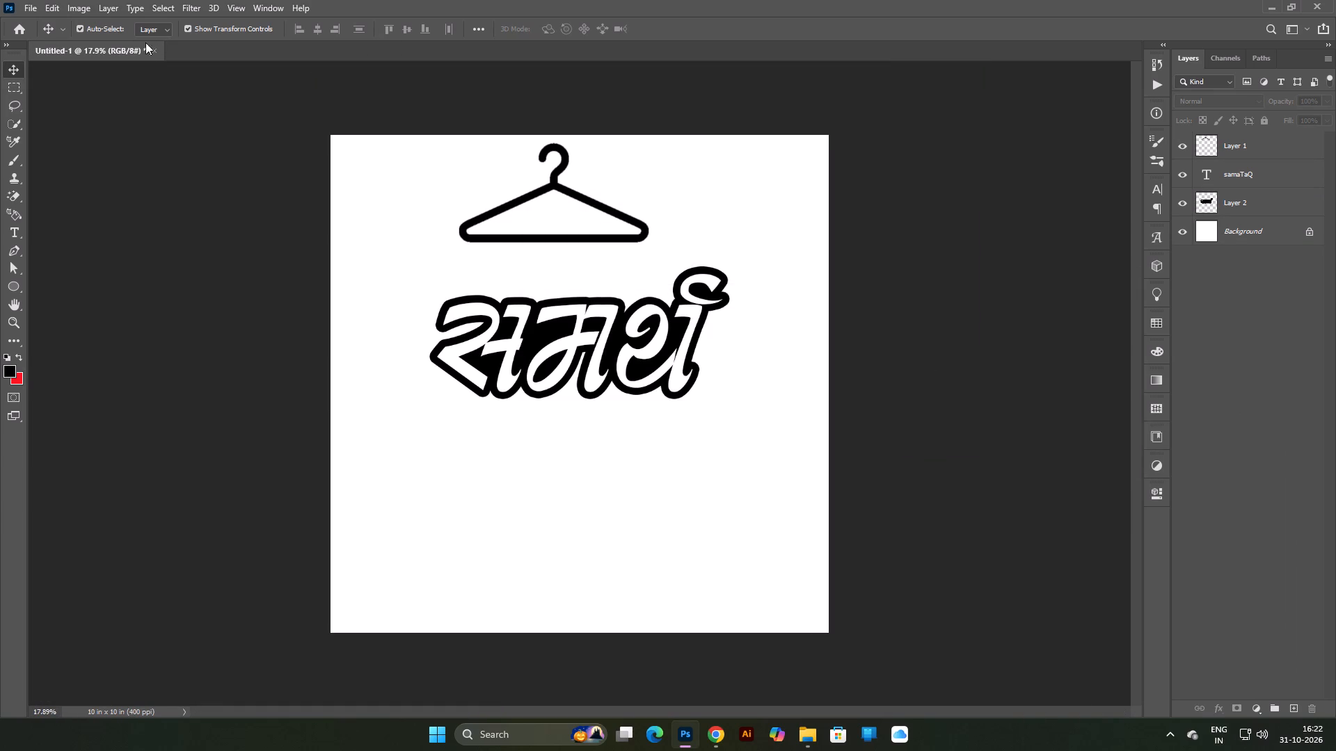
{"action": "left_click", "coordinate": [151, 50]}
{"action": "left_click", "coordinate": [668, 275]}
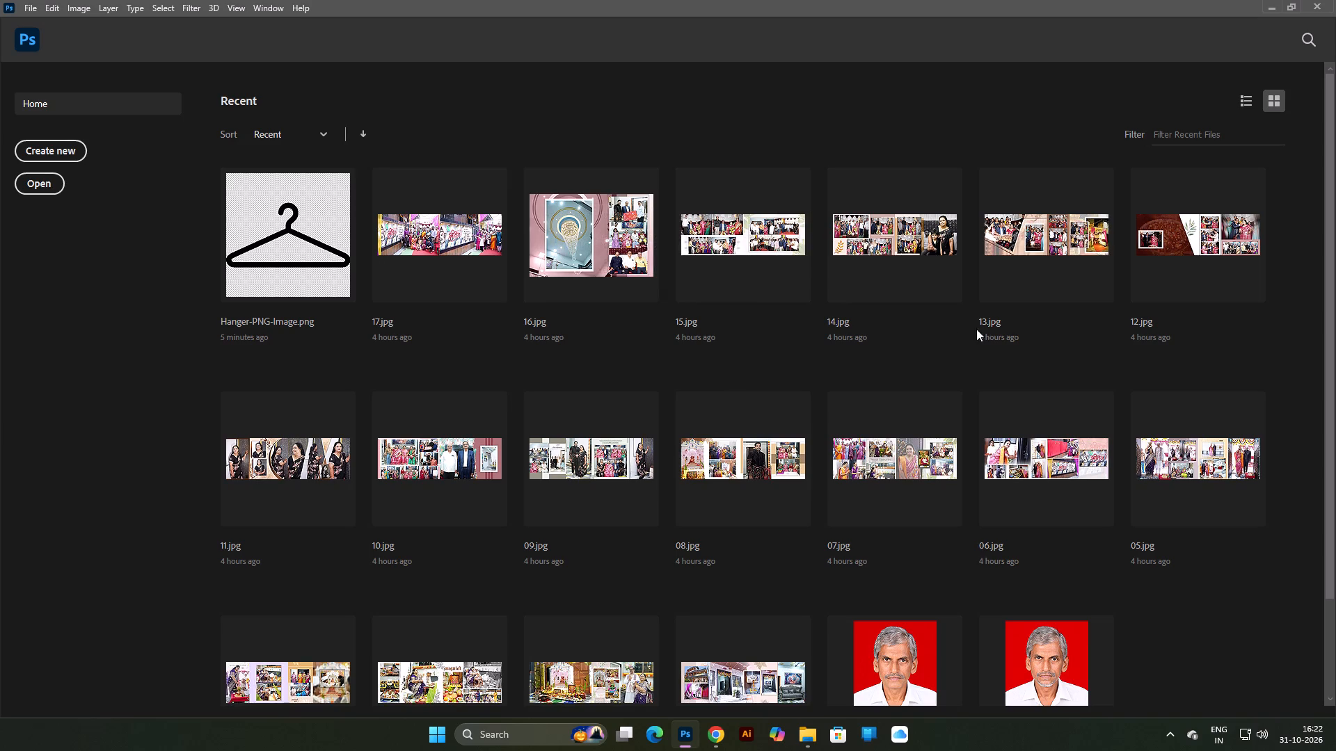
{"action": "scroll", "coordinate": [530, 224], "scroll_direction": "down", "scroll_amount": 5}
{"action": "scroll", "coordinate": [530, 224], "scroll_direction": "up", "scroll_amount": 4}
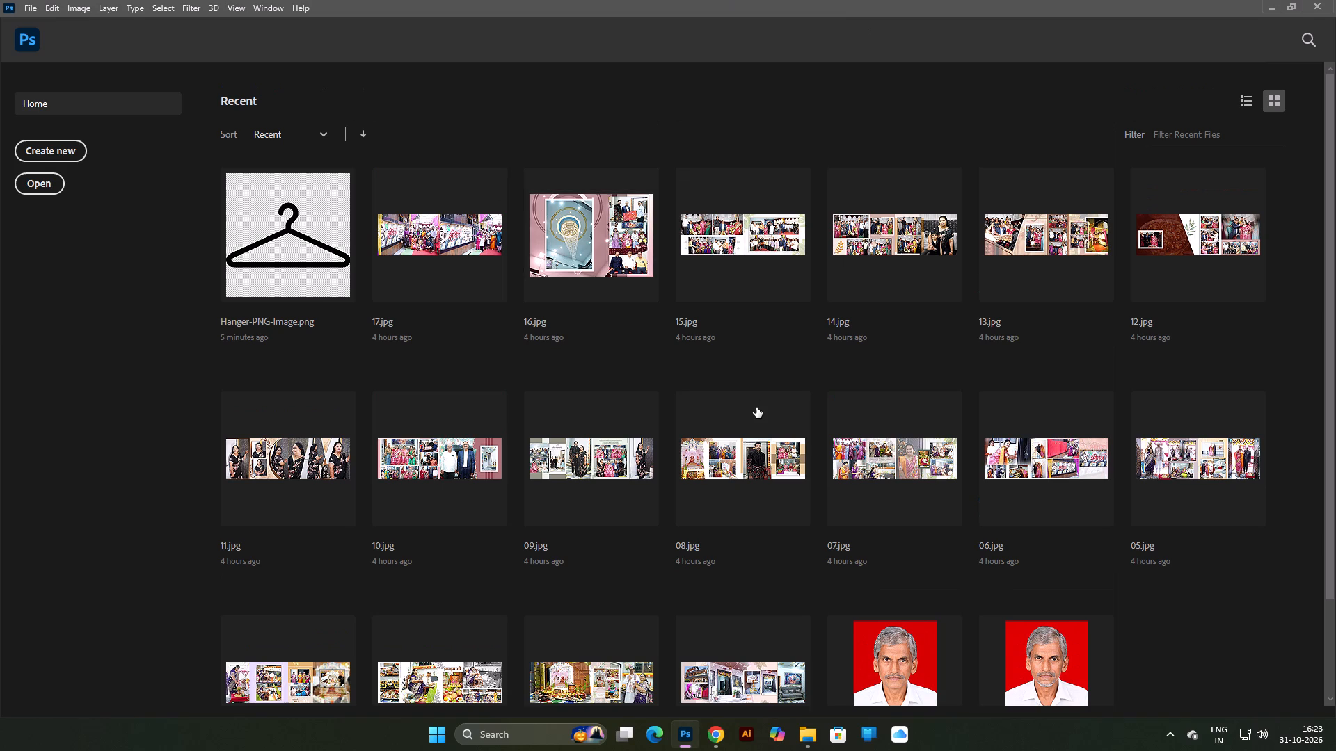
Close the two open Chrome windows, the Google Accounts sign-in and the hanger png search.
{"action": "left_click", "coordinate": [715, 737]}
{"action": "left_click", "coordinate": [822, 624]}
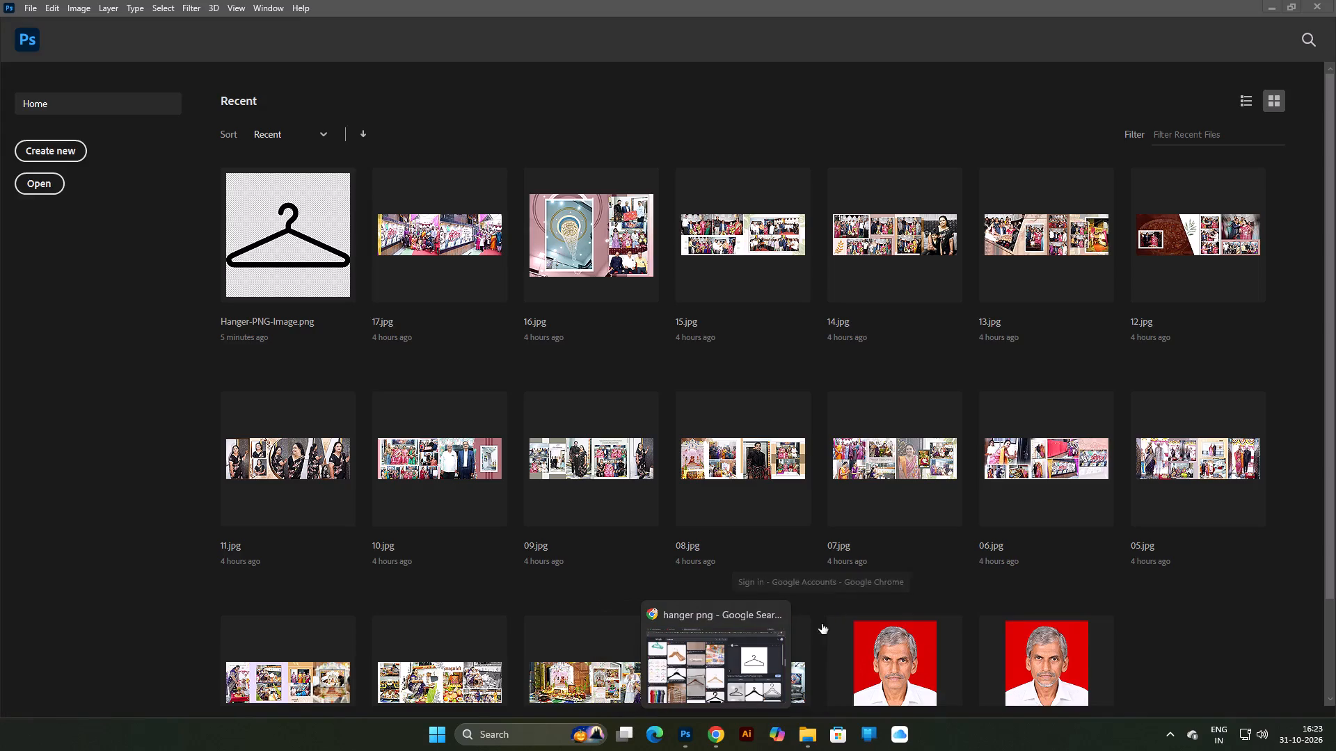
{"action": "left_click", "coordinate": [770, 615]}
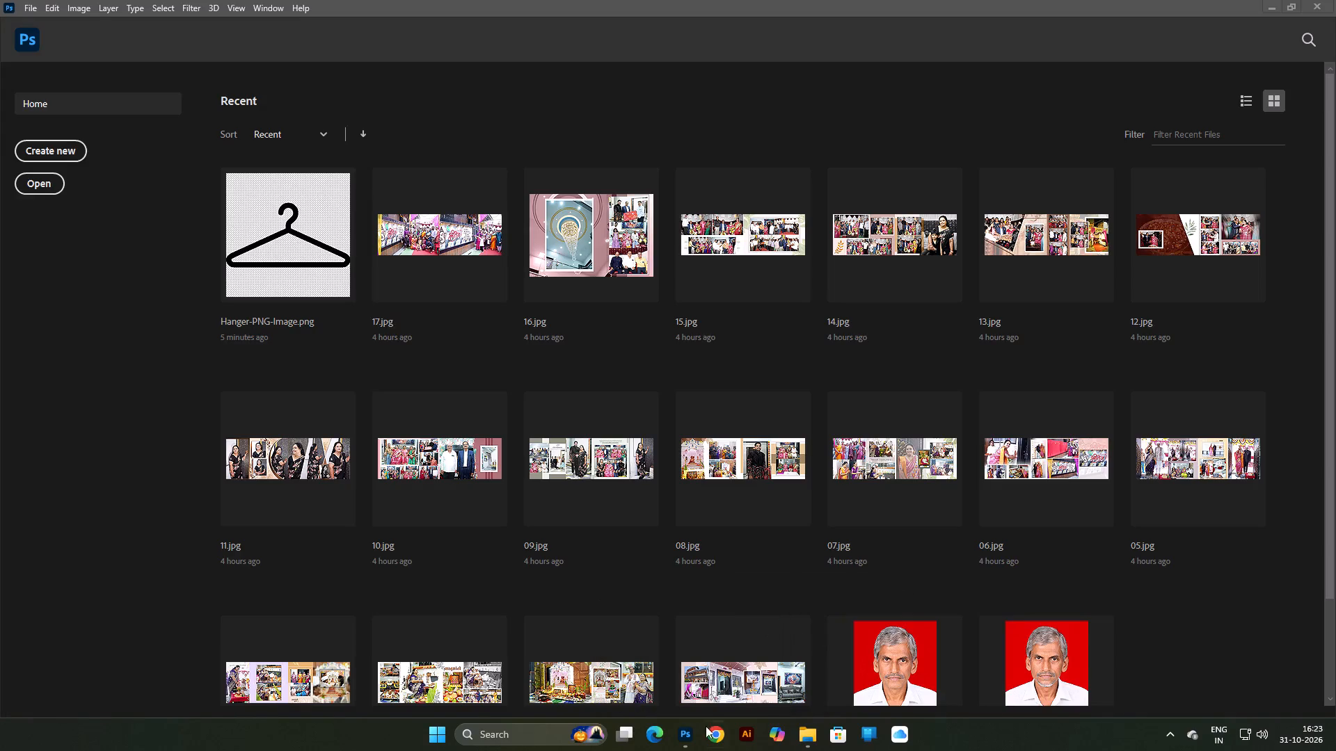
Start Chrome with the Person 1 profile and open WhatsApp Web from the new tab's shortcuts.
{"action": "left_click", "coordinate": [715, 738]}
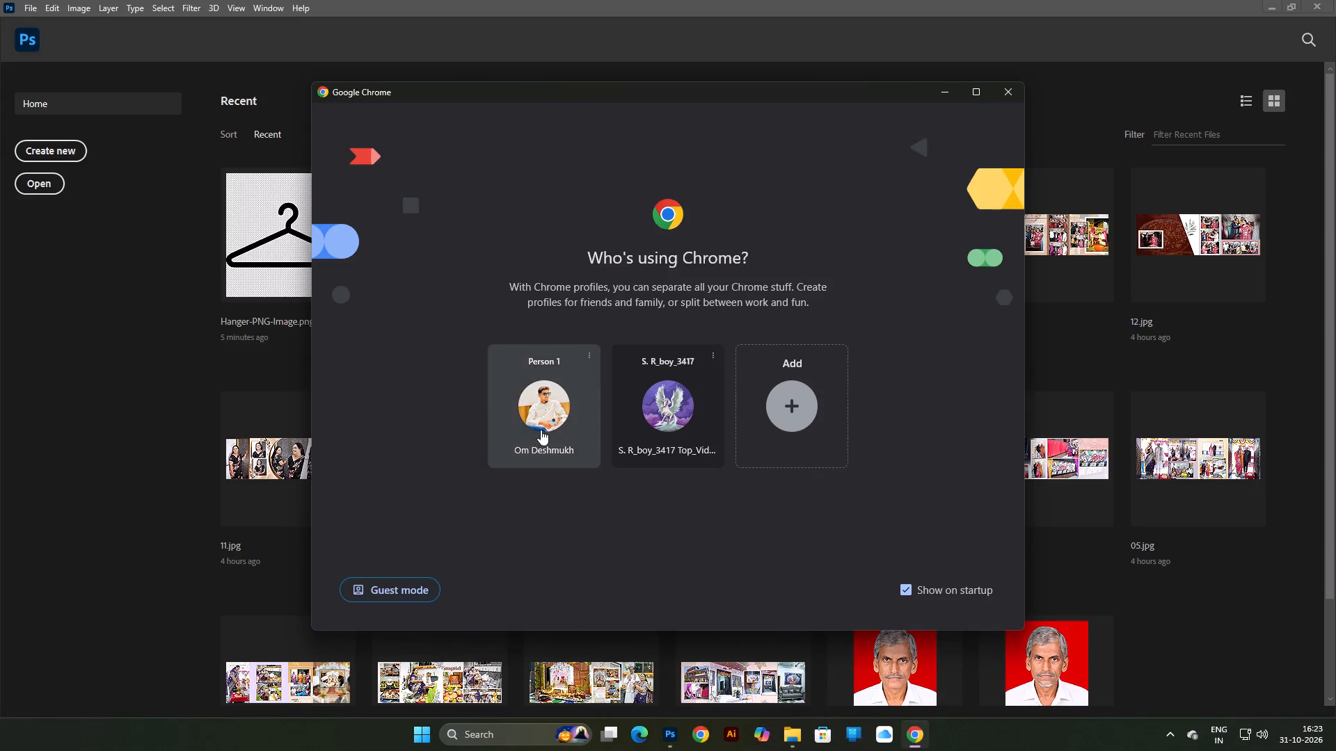
{"action": "left_click", "coordinate": [541, 429]}
{"action": "left_click", "coordinate": [498, 398]}
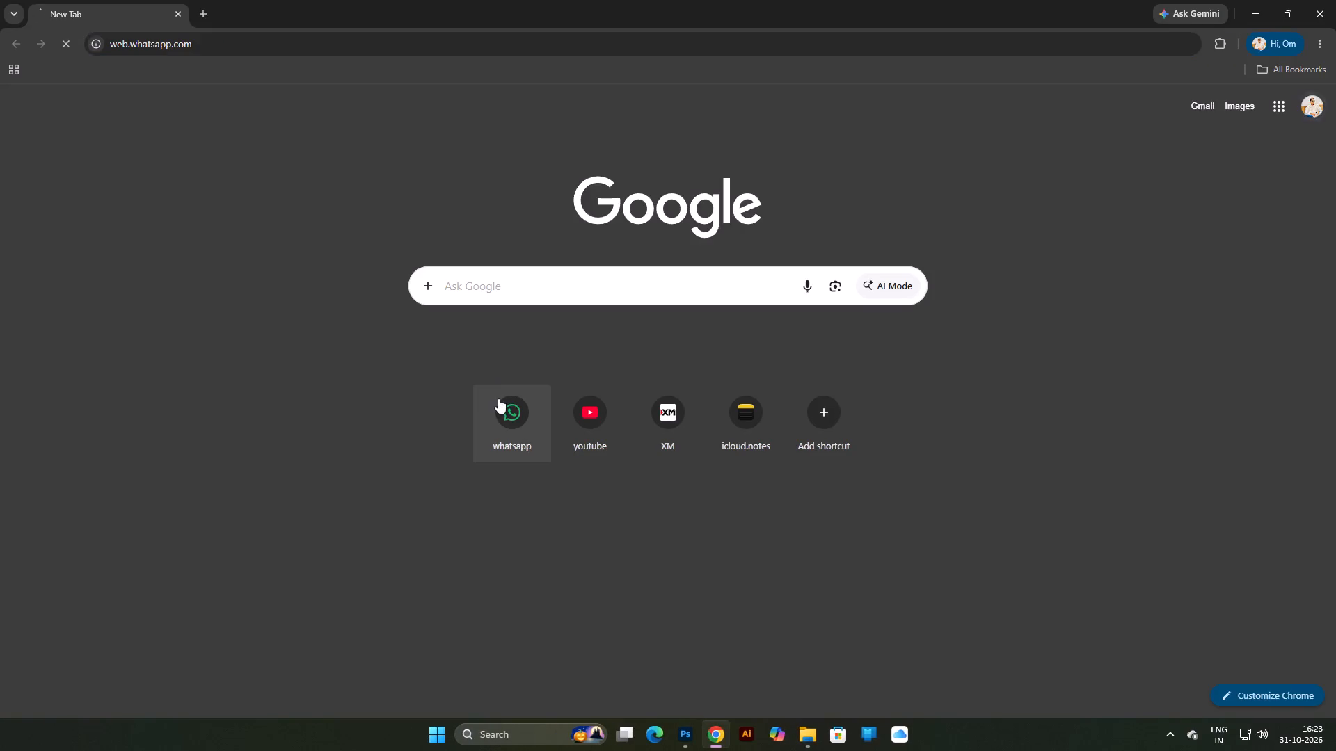